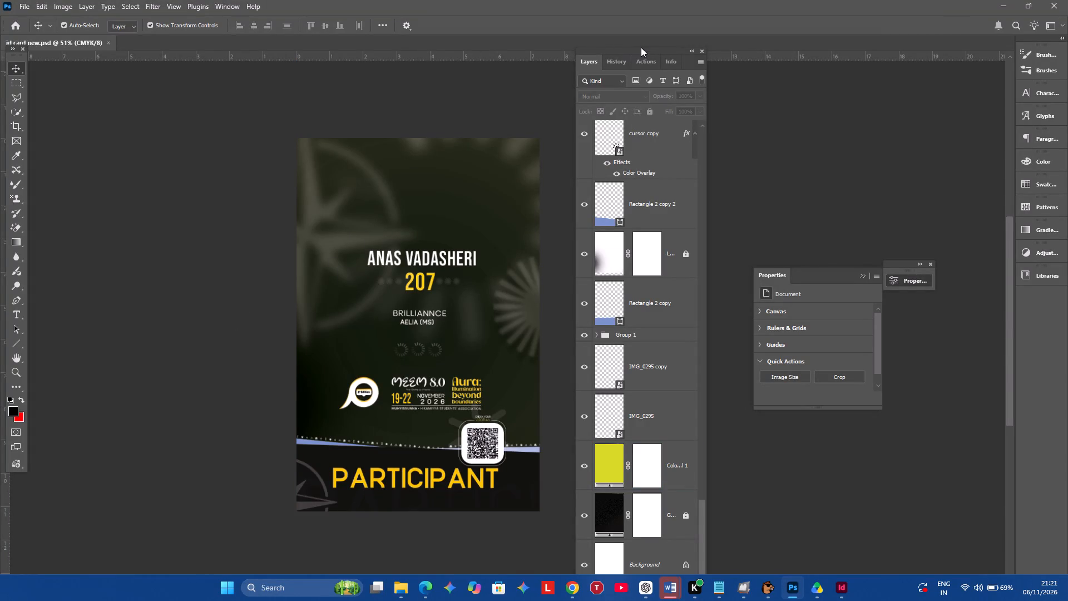
# Move the floating Layers panel away from the artwork, close to the docked panels.
pyautogui.moveTo(641, 47); pyautogui.dragTo(871, 26)
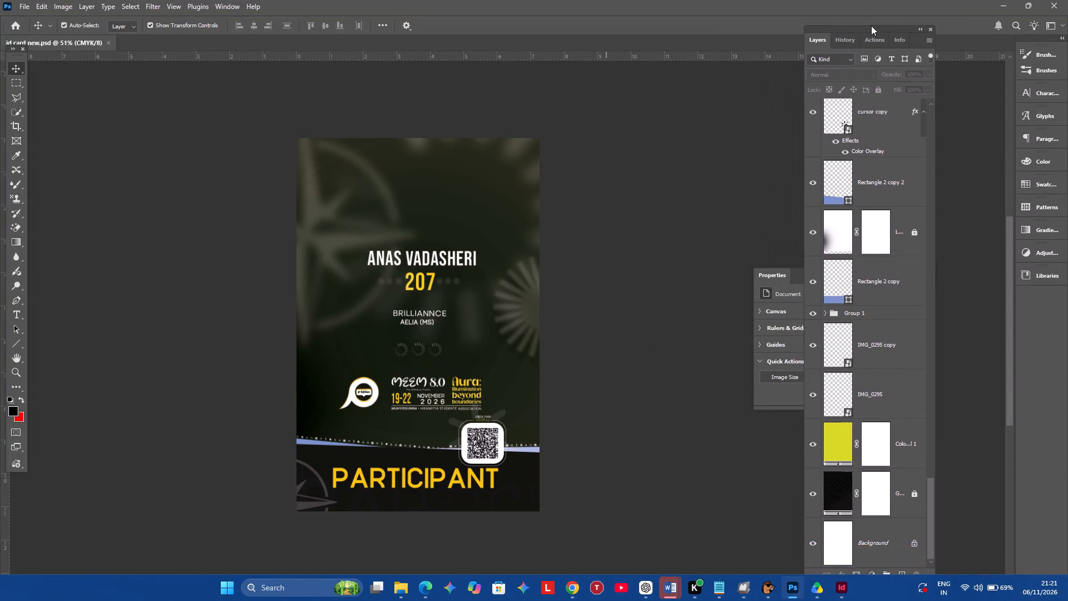
pyautogui.moveTo(871, 26); pyautogui.dragTo(867, 22)
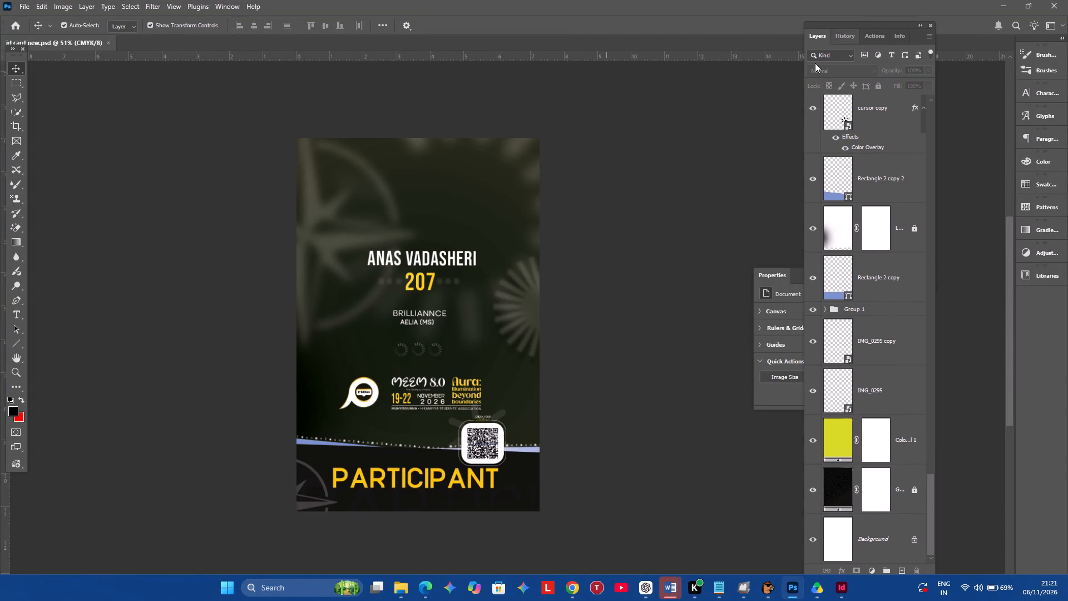
pyautogui.click(628, 291)
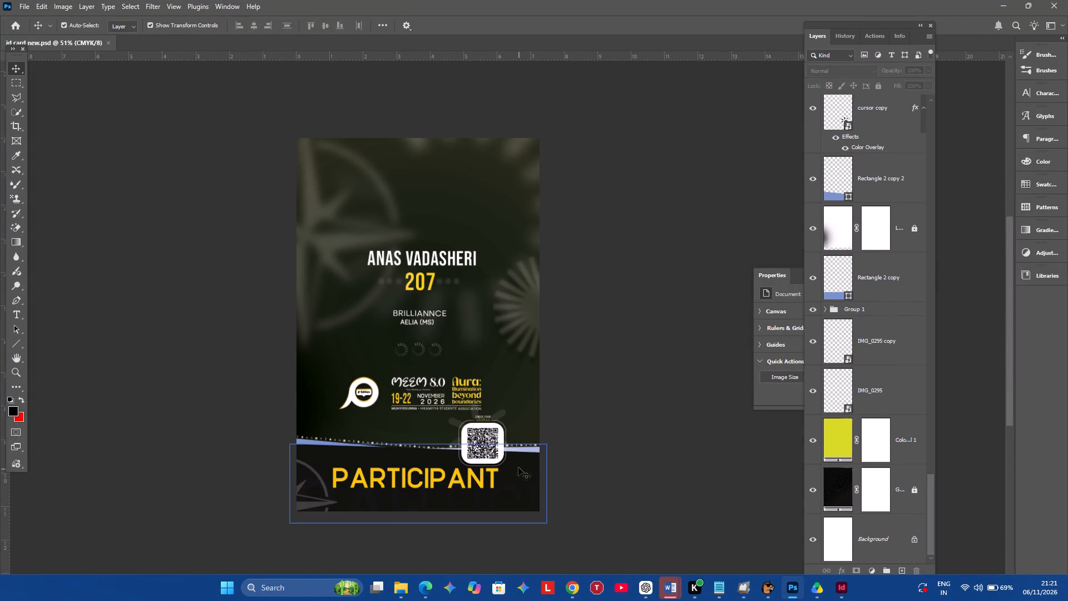
# Scale the blurred sunburst illustration up to about 5.55 cm wide, running off the card's right edge beside the participant's name.
pyautogui.keyDown('alt'); pyautogui.scroll(3, 552, 426); pyautogui.keyUp('alt')
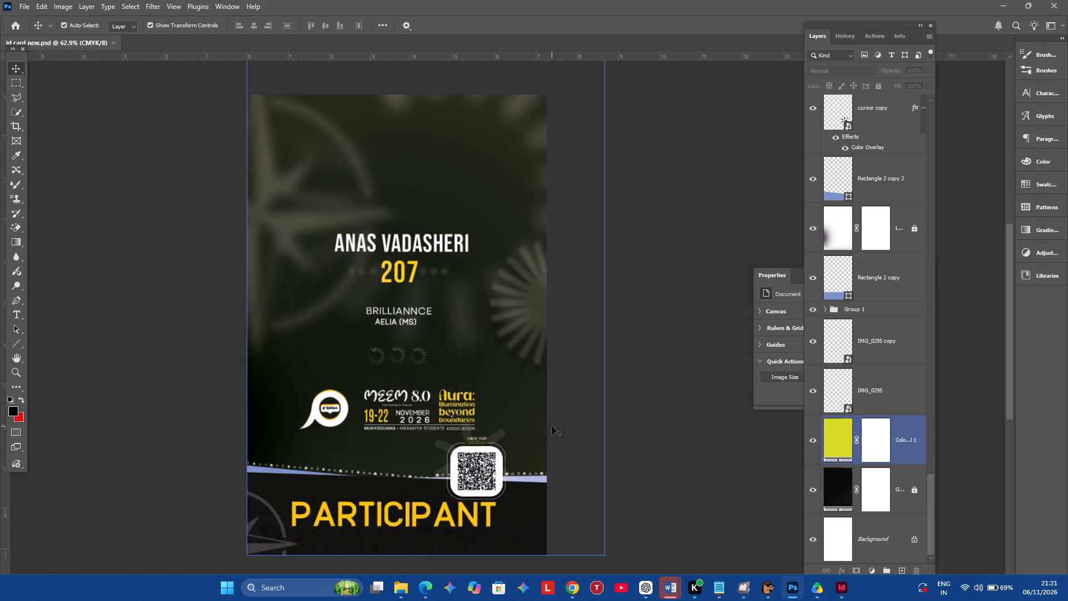
pyautogui.keyDown('alt'); pyautogui.scroll(1, 552, 426); pyautogui.keyUp('alt')
pyautogui.keyDown('alt'); pyautogui.scroll(-3, 552, 426); pyautogui.keyUp('alt')
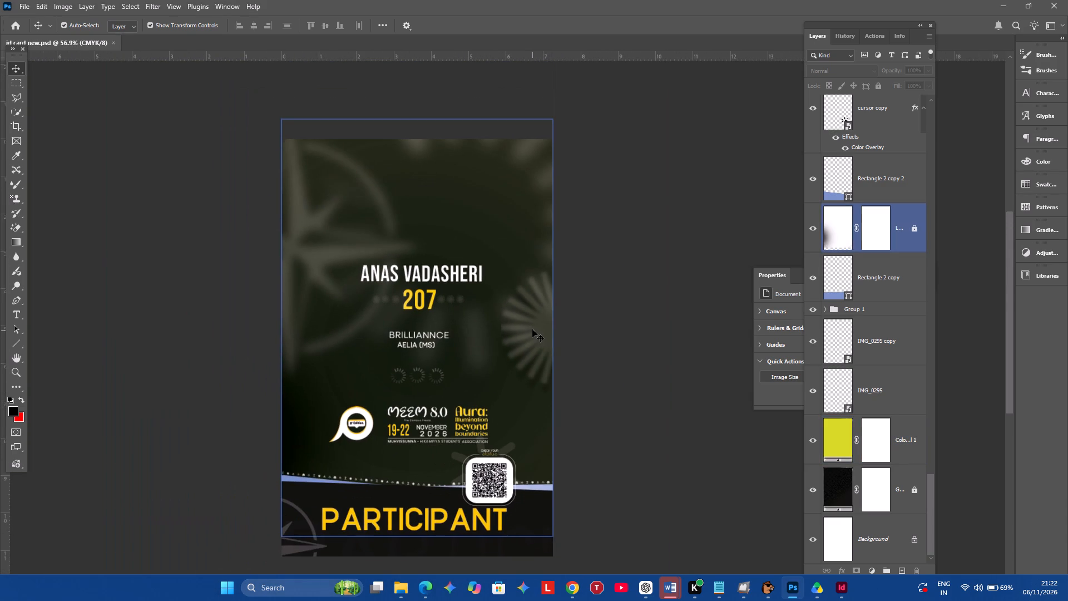
pyautogui.click(532, 328)
pyautogui.moveTo(532, 328); pyautogui.dragTo(461, 198)
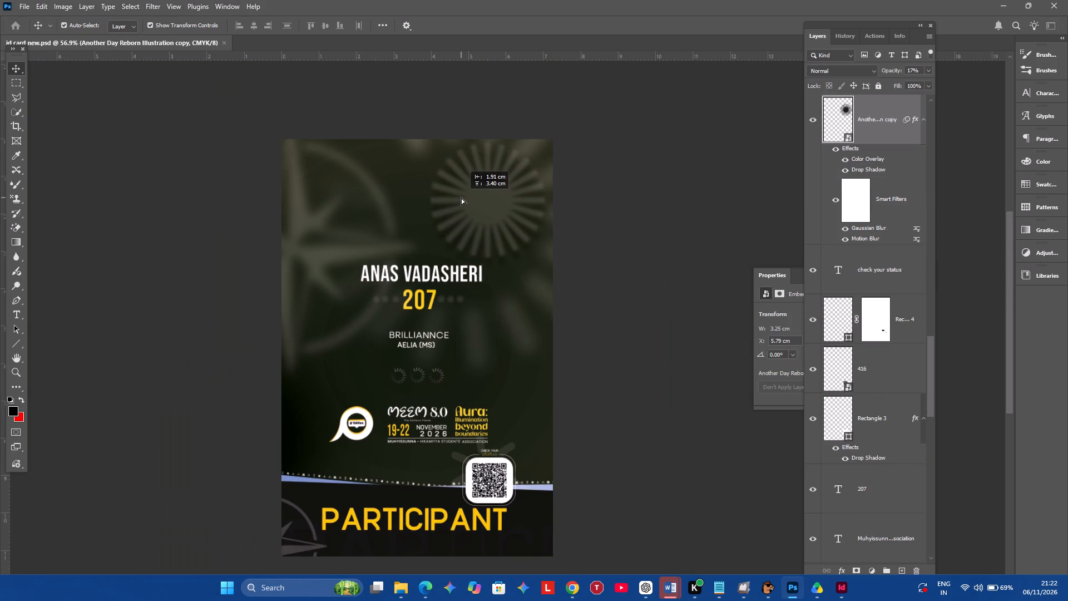
pyautogui.moveTo(461, 198); pyautogui.dragTo(459, 203)
pyautogui.click(657, 280)
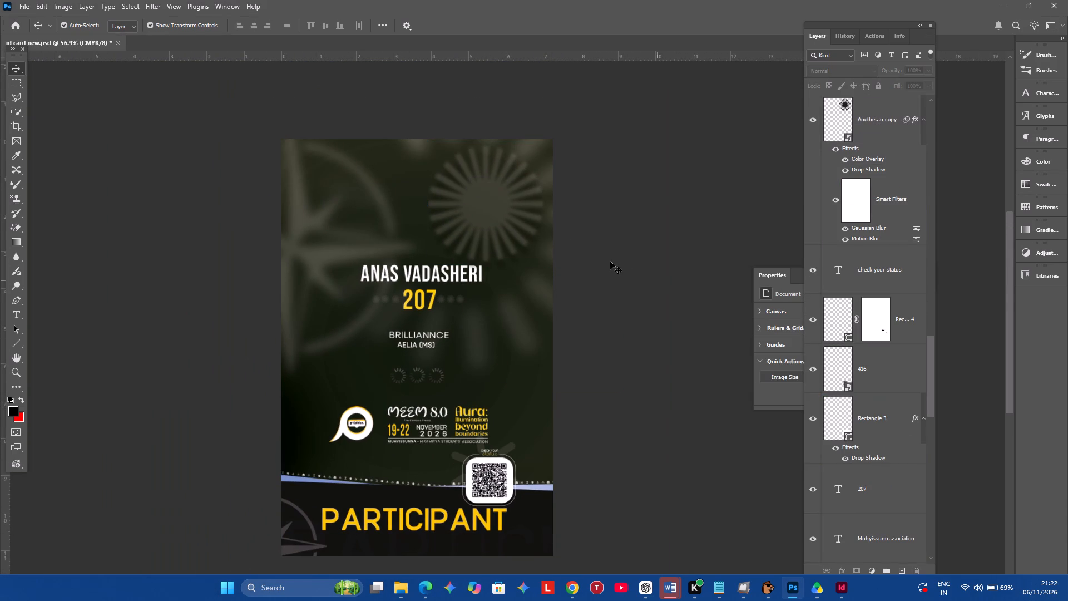
pyautogui.moveTo(486, 218); pyautogui.dragTo(494, 316)
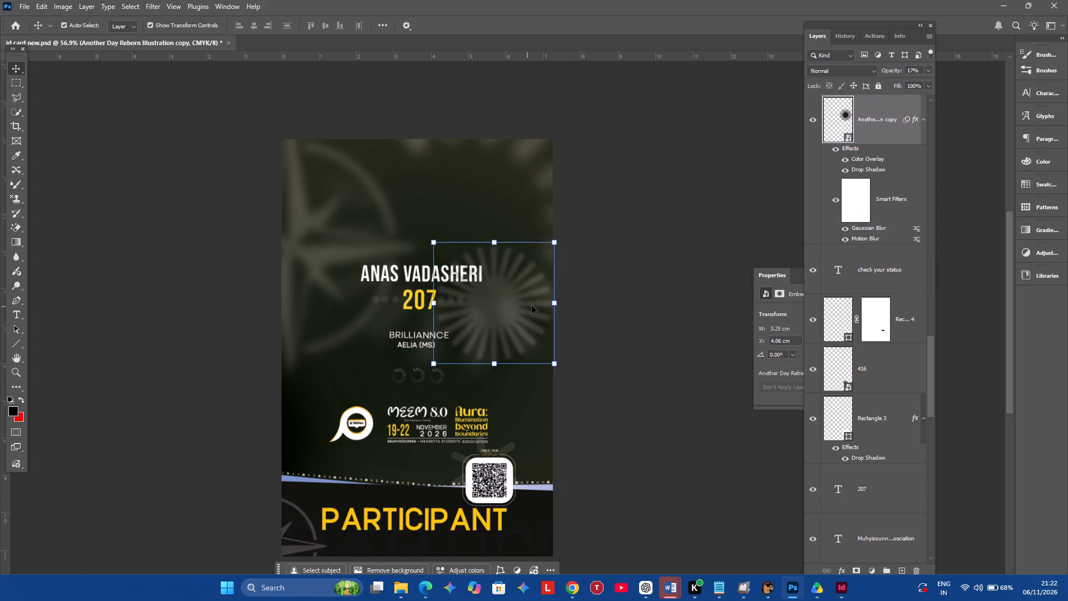
pyautogui.moveTo(557, 300); pyautogui.dragTo(556, 295)
pyautogui.moveTo(591, 312); pyautogui.dragTo(743, 280)
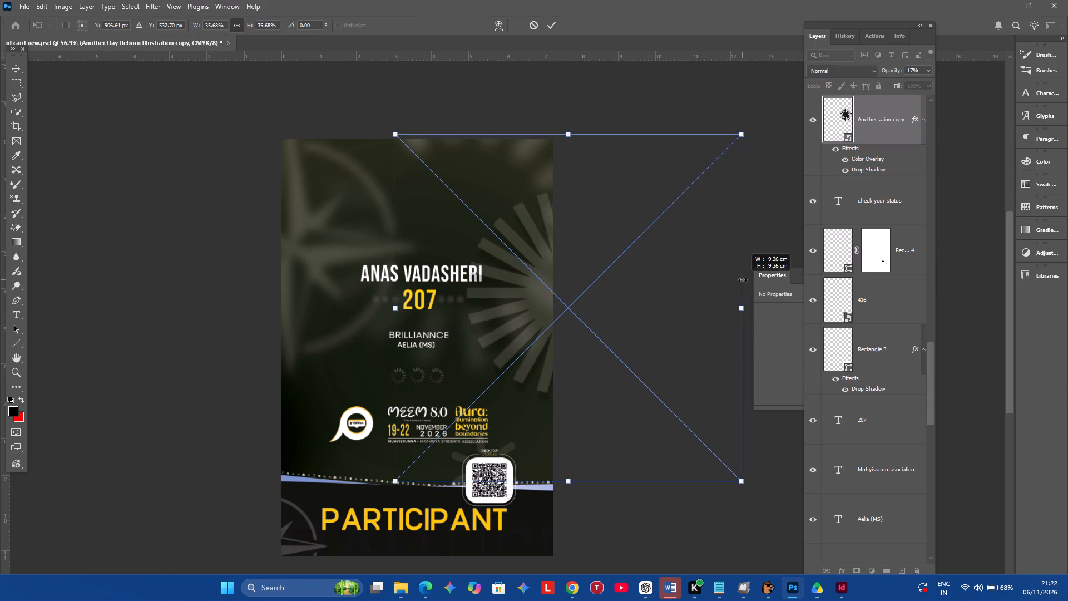
pyautogui.press('Return')
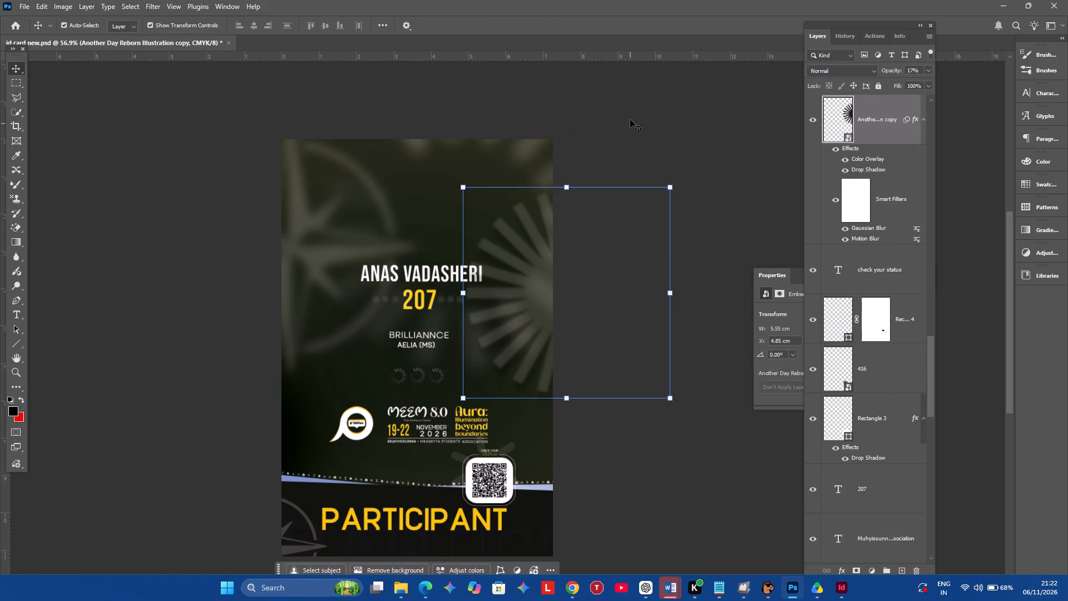
pyautogui.click(630, 119)
# Move the enlarged sunburst down about 1.9 cm along the card's right edge.
pyautogui.moveTo(547, 272); pyautogui.dragTo(542, 202)
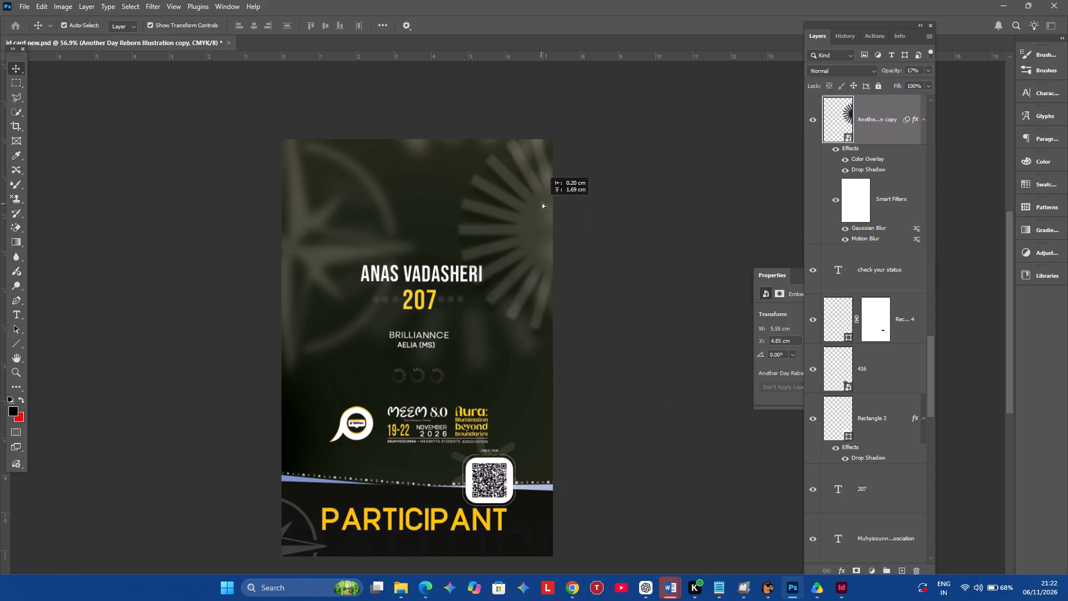
pyautogui.moveTo(542, 202); pyautogui.dragTo(548, 337)
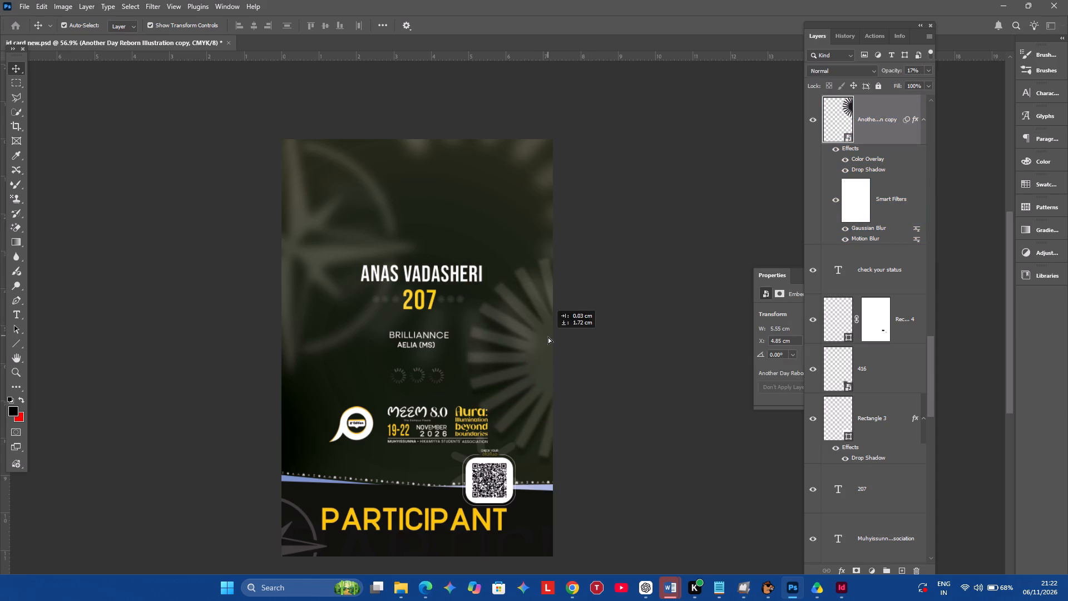
pyautogui.moveTo(548, 337); pyautogui.dragTo(547, 349)
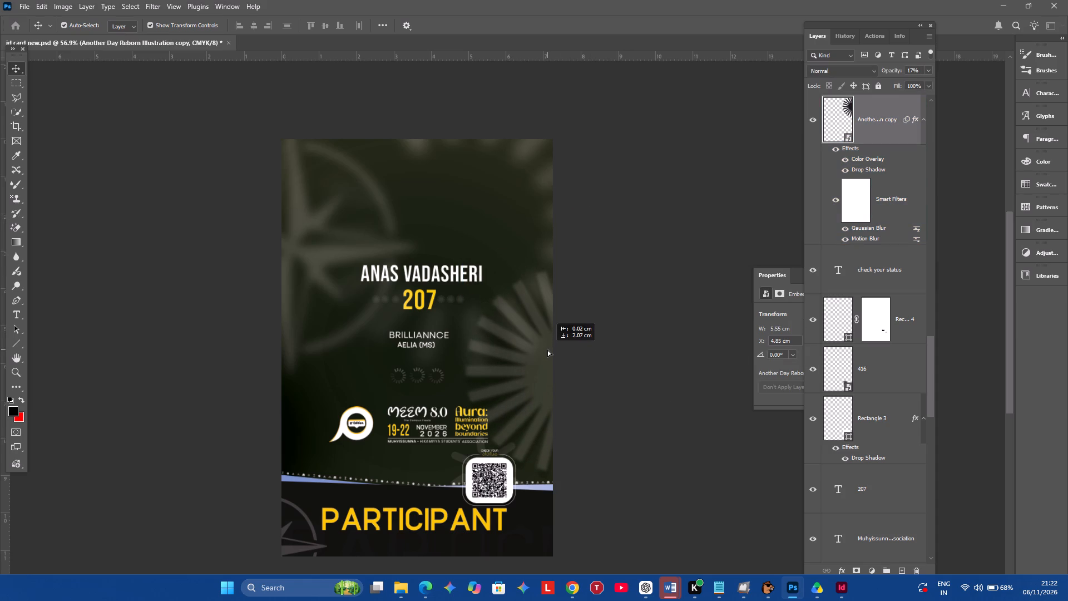
pyautogui.moveTo(547, 349); pyautogui.dragTo(545, 341)
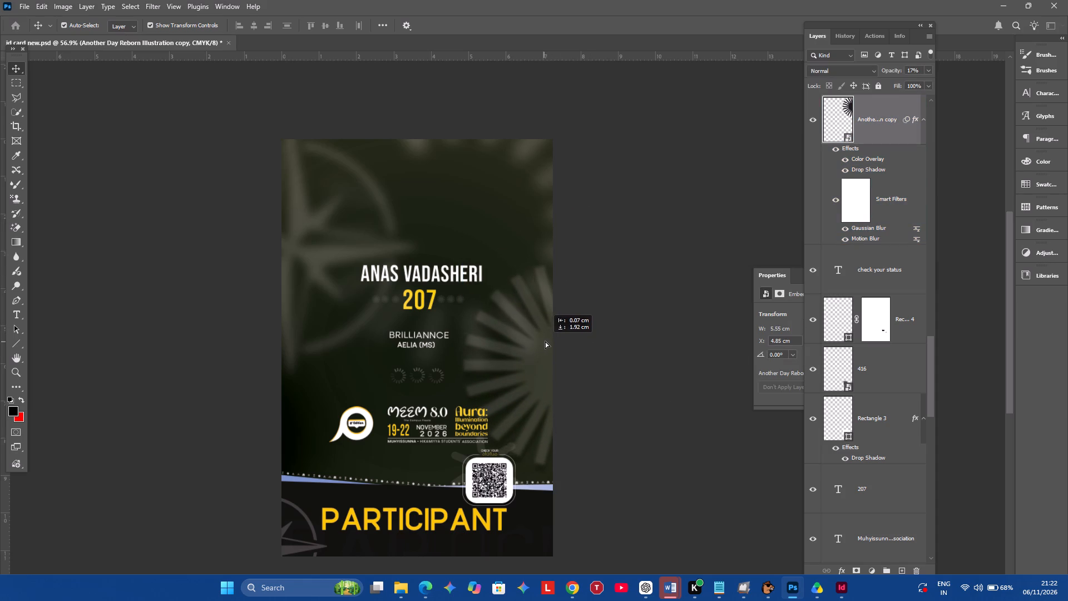
pyautogui.moveTo(545, 341); pyautogui.dragTo(545, 339)
pyautogui.click(664, 455)
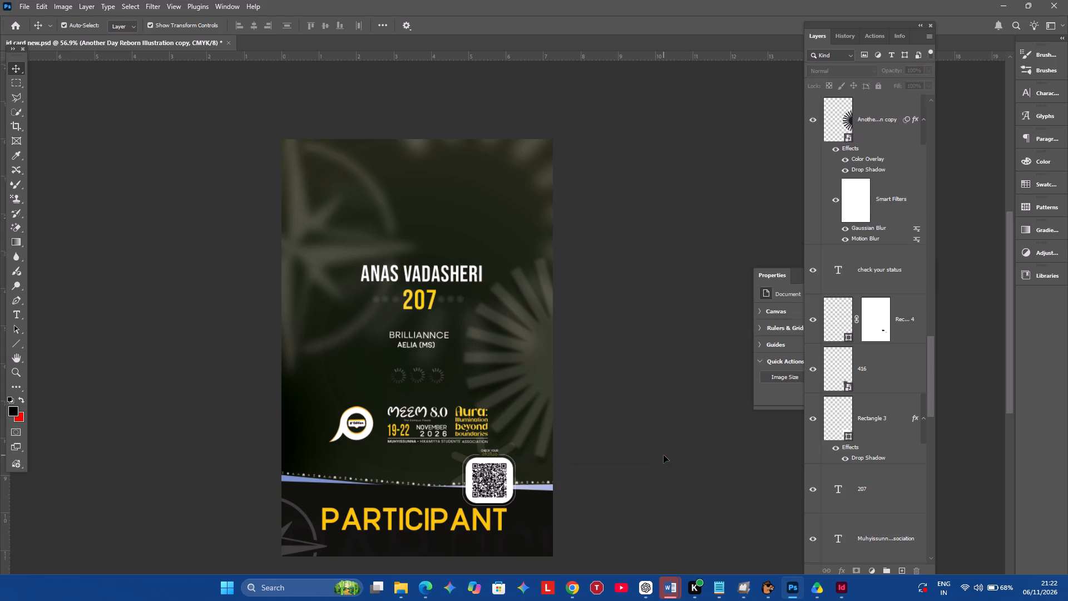
# Change the fill of the left blue stripe above PARTICIPANT (Rectangle 2 copy 2) to bright red ff0900.
pyautogui.keyDown('alt'); pyautogui.hscroll(-1, 580, 541); pyautogui.keyUp('alt')
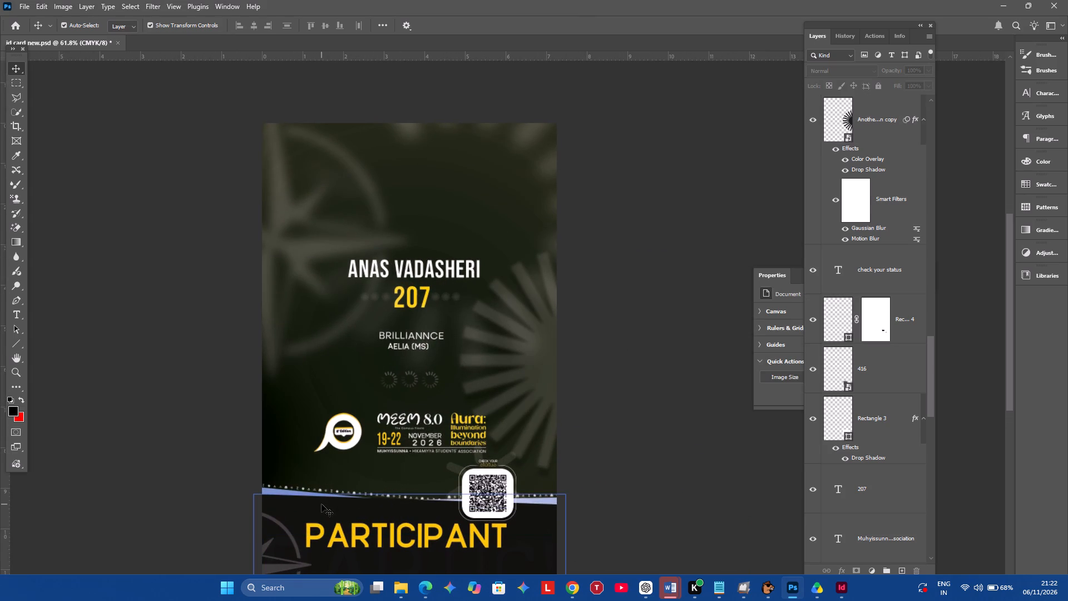
pyautogui.click(300, 492)
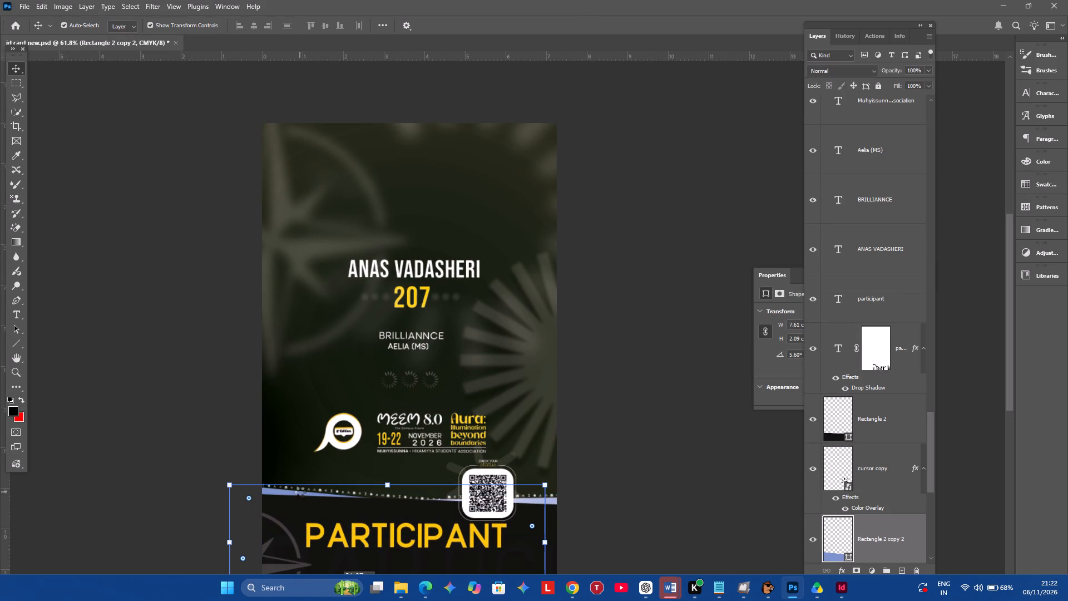
pyautogui.press('u')
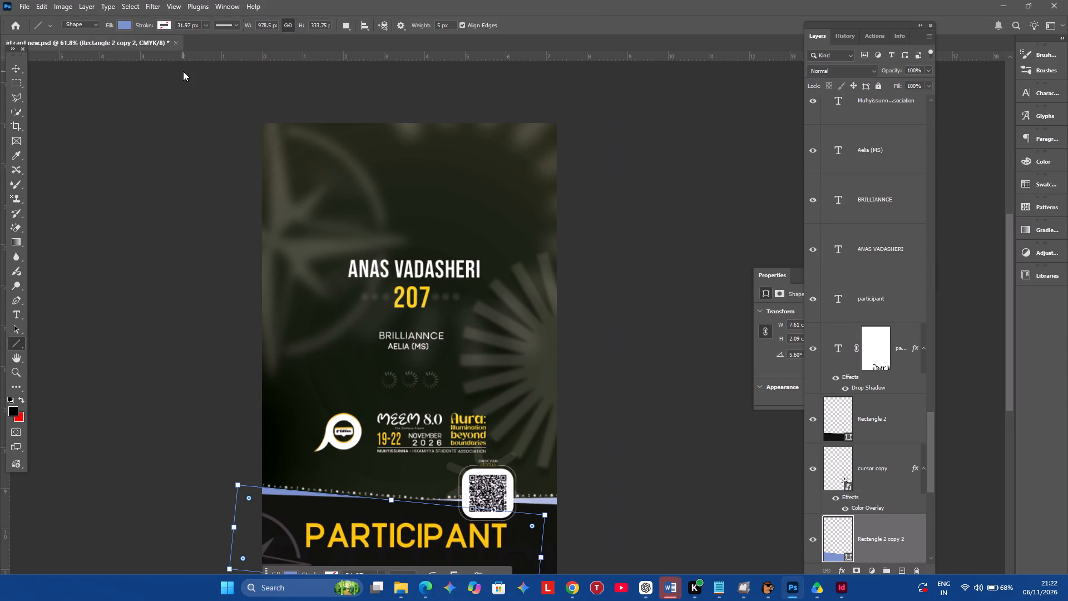
pyautogui.click(128, 22)
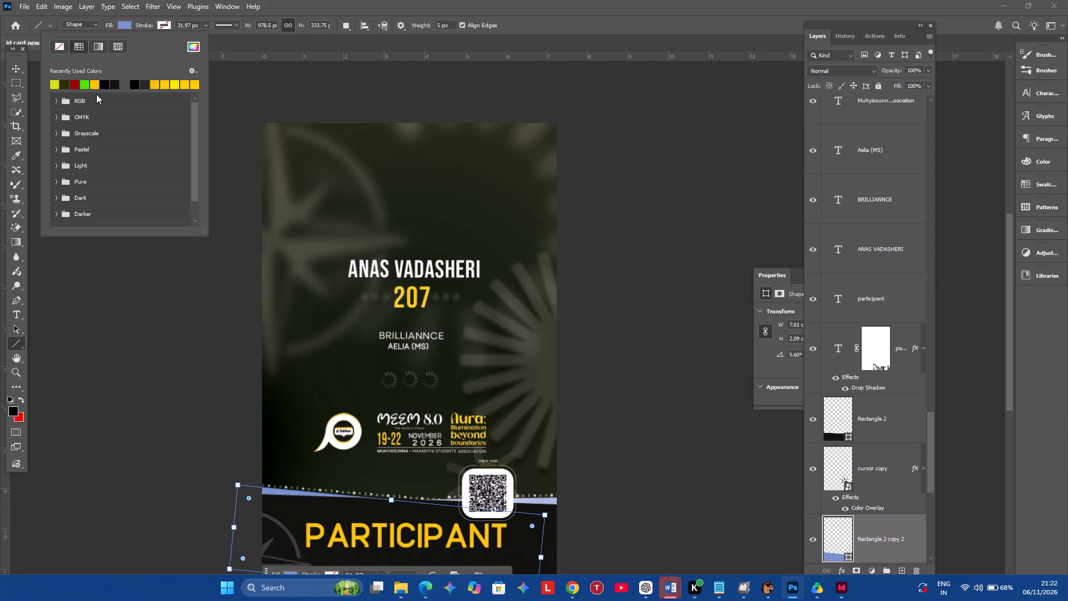
pyautogui.click(72, 85)
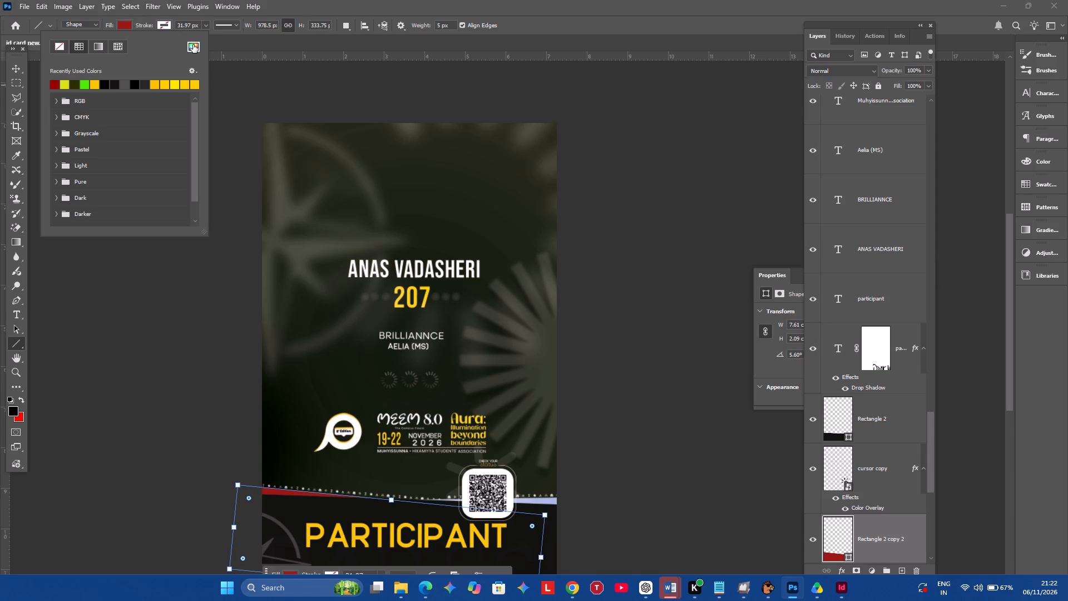
pyautogui.click(193, 45)
pyautogui.moveTo(639, 151); pyautogui.dragTo(674, 77)
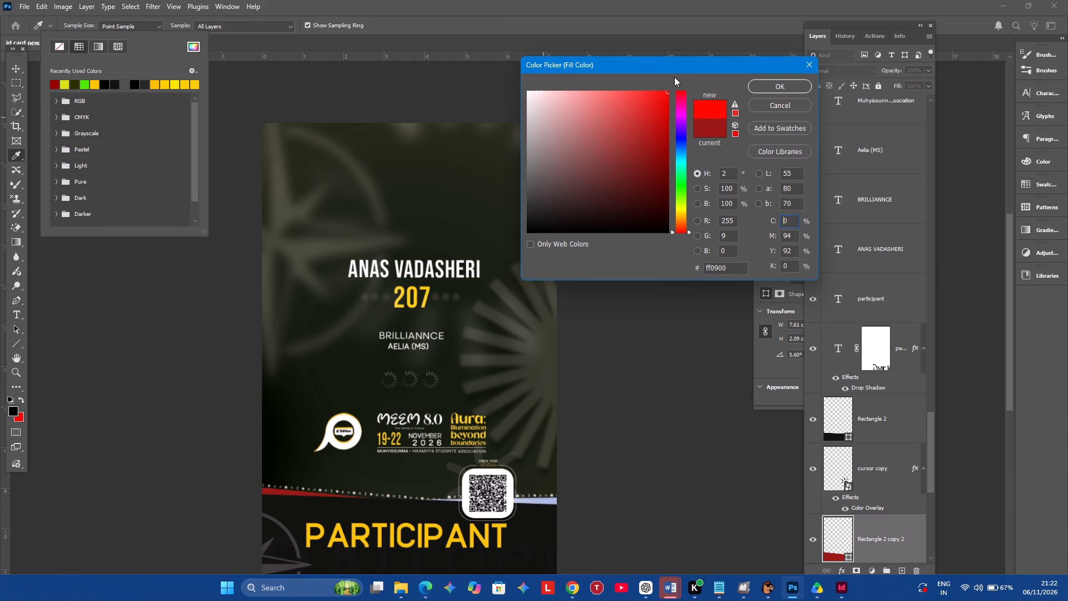
pyautogui.click(793, 86)
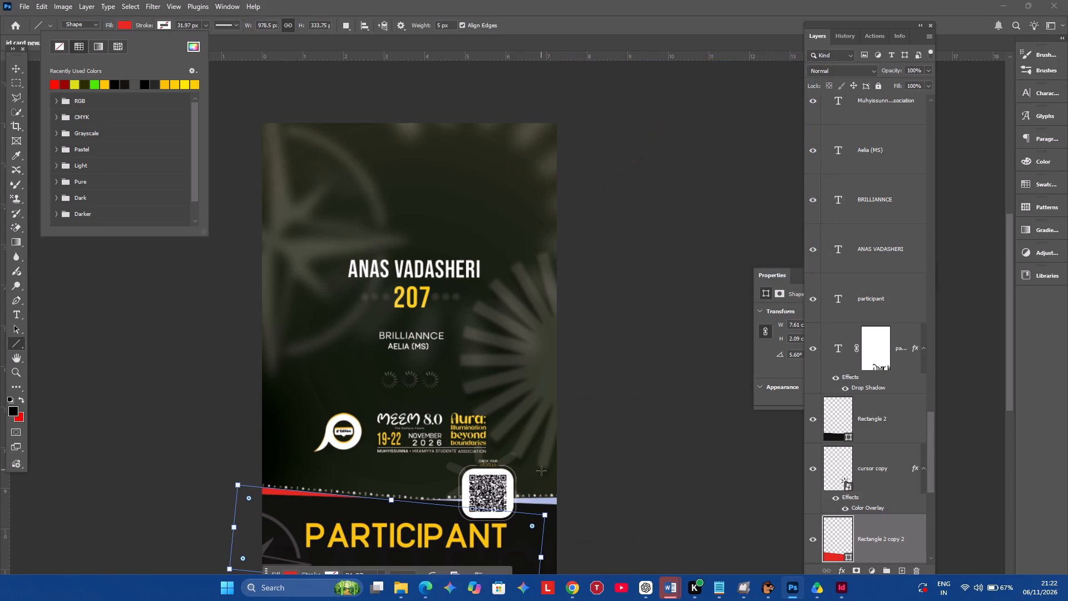
pyautogui.press('v')
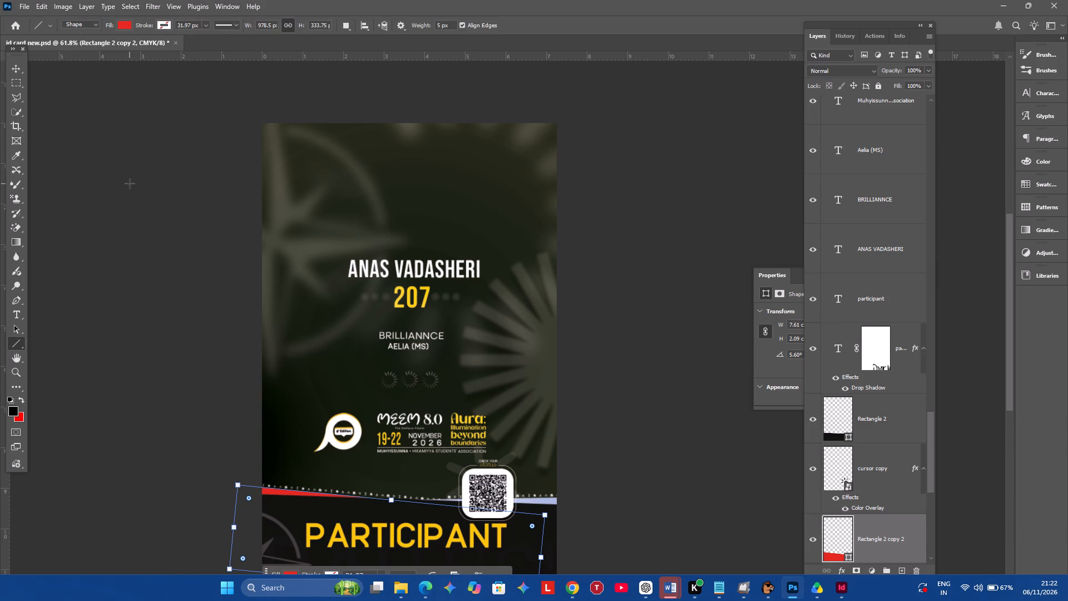
pyautogui.press('v')
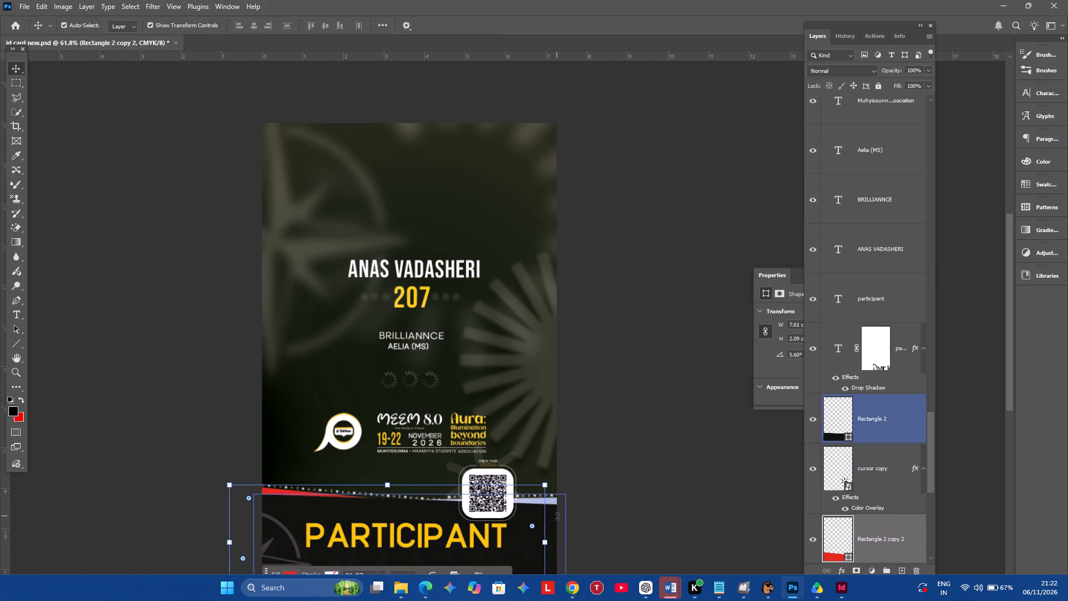
pyautogui.click(553, 502)
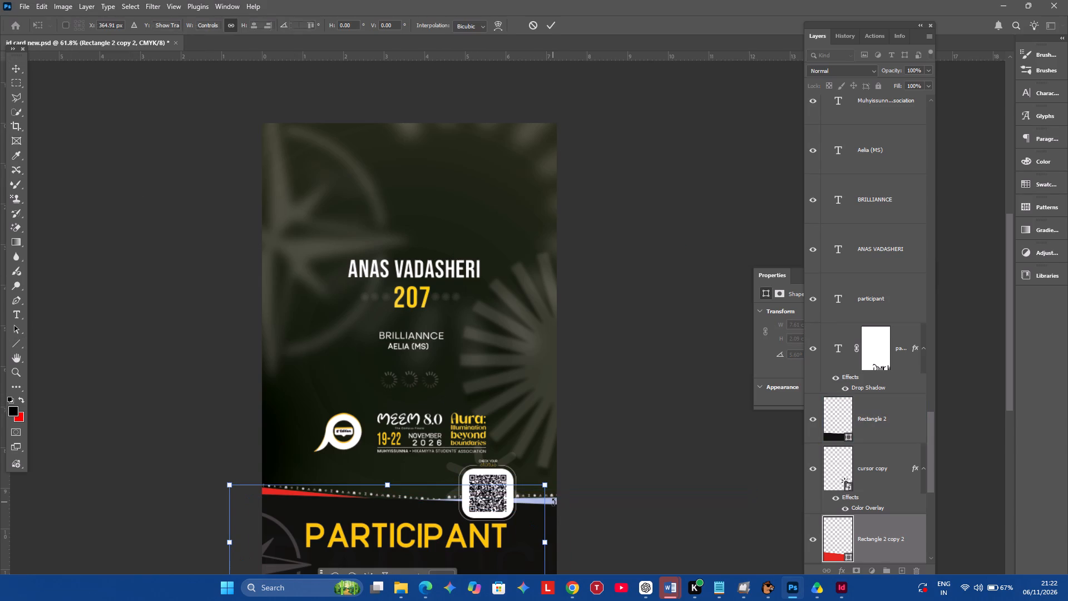
pyautogui.click(612, 484)
pyautogui.press('Return')
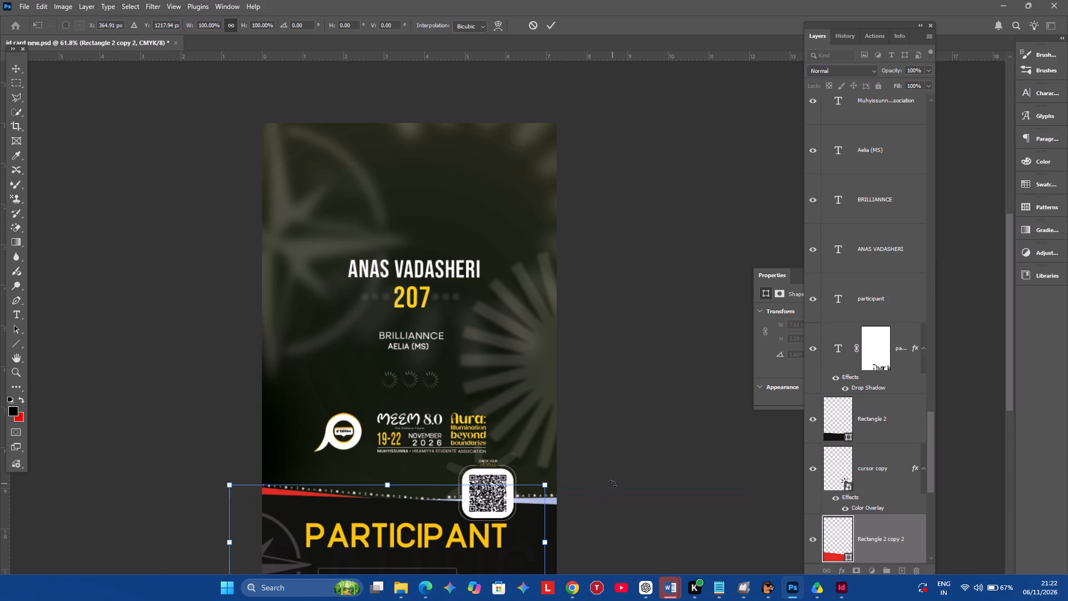
pyautogui.click(655, 468)
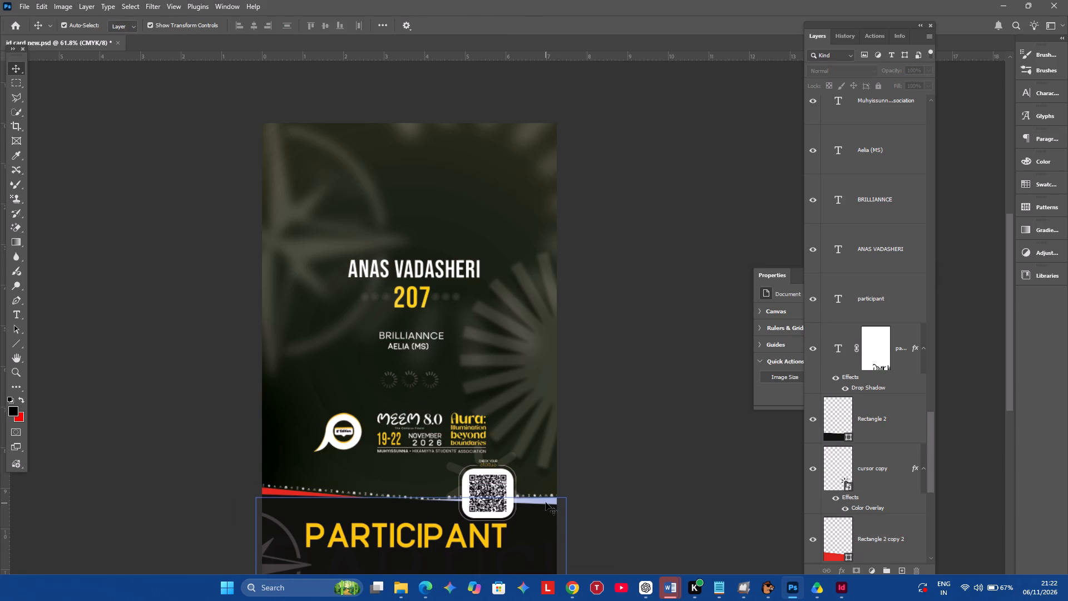
# Fill the right blue stripe behind the QR code (Rectangle 2 copy) with the same recently used bright red.
pyautogui.click(546, 503)
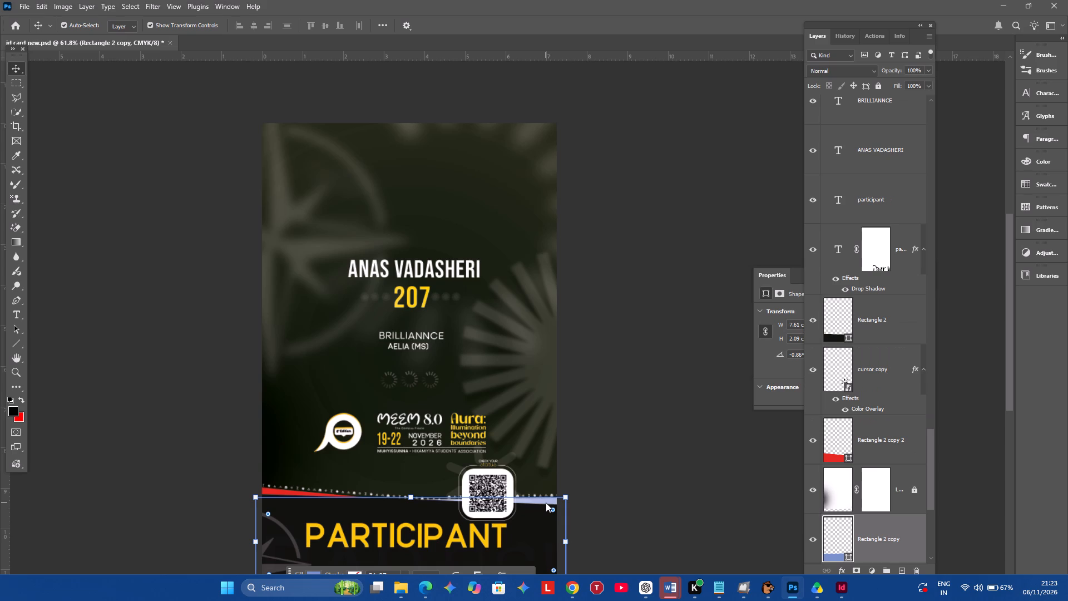
pyautogui.press('u')
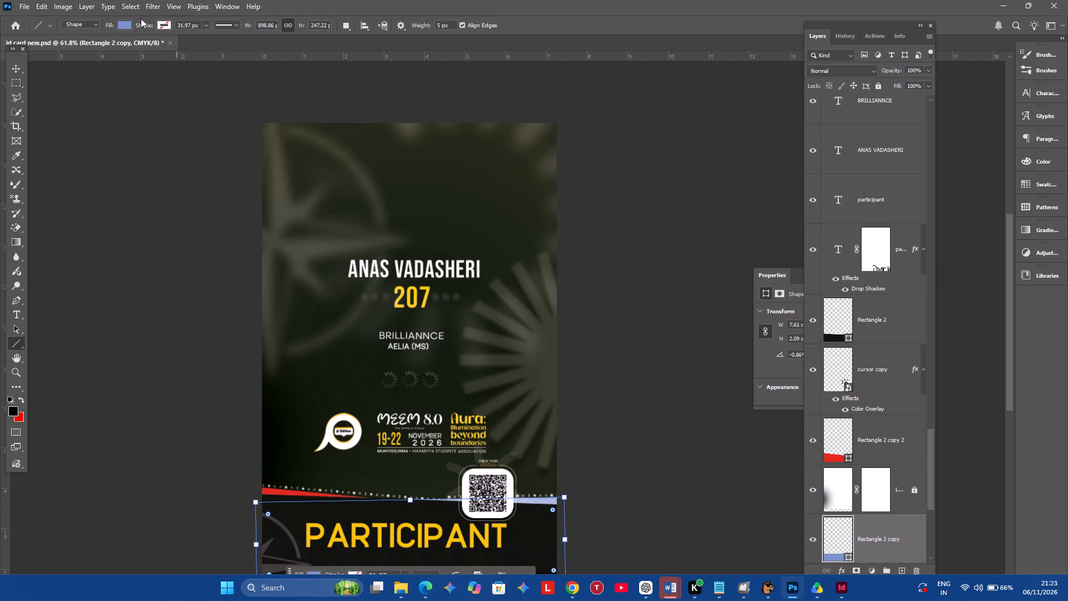
pyautogui.click(127, 25)
pyautogui.click(52, 88)
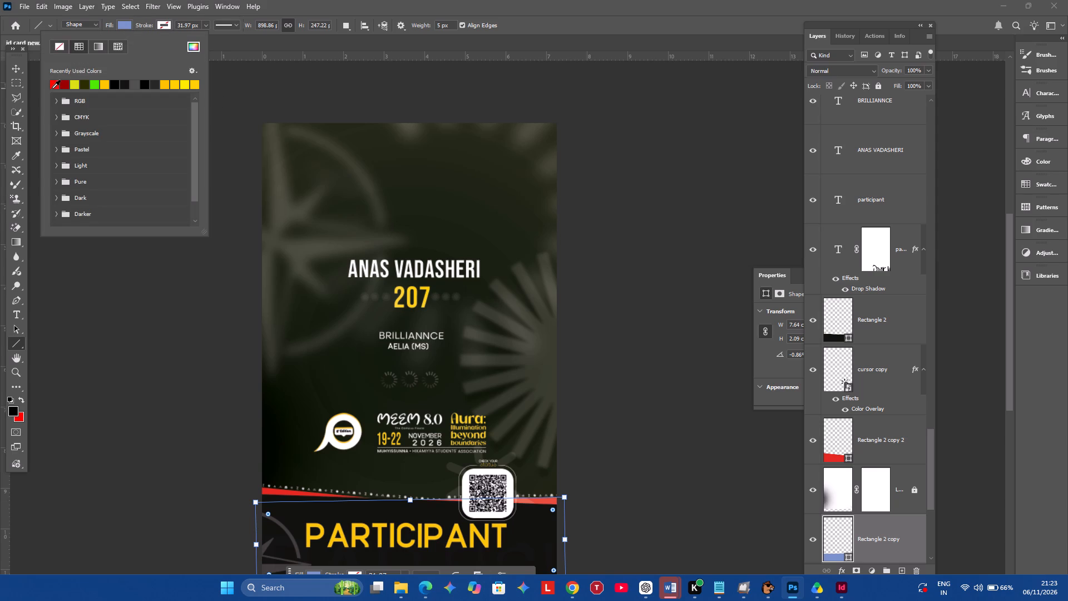
pyautogui.click(12, 70)
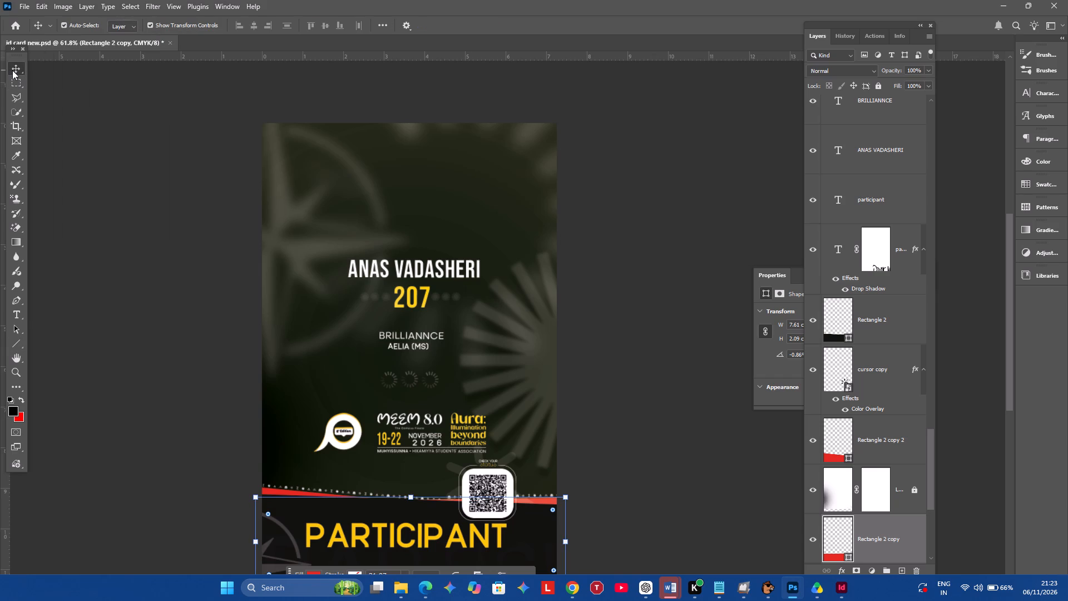
pyautogui.click(126, 242)
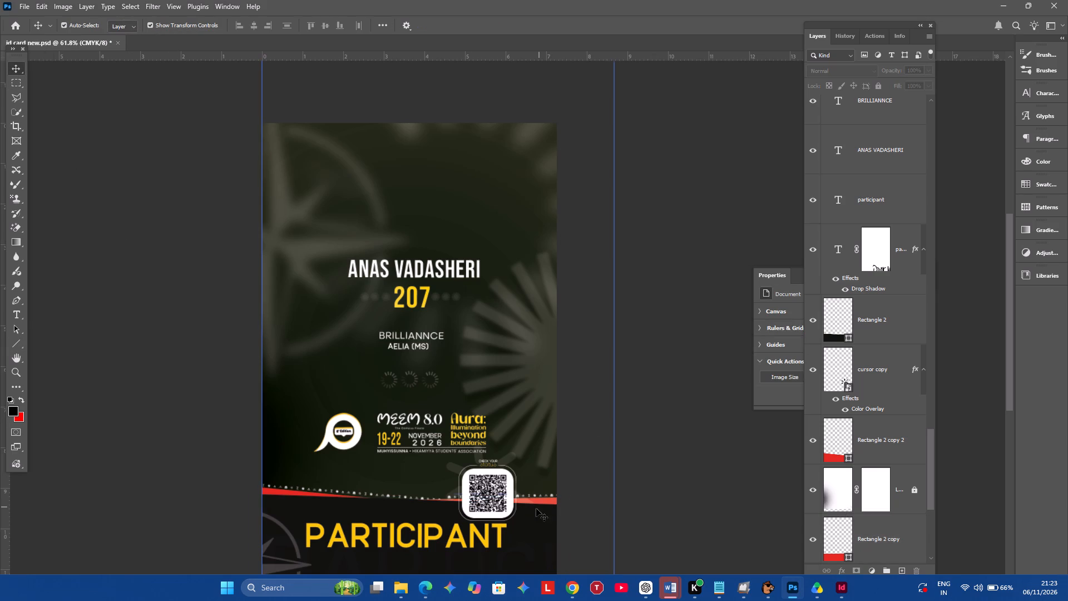
# Nudge the right red stripe (Rectangle 2 copy) slightly upward above the black PARTICIPANT band.
pyautogui.click(556, 501)
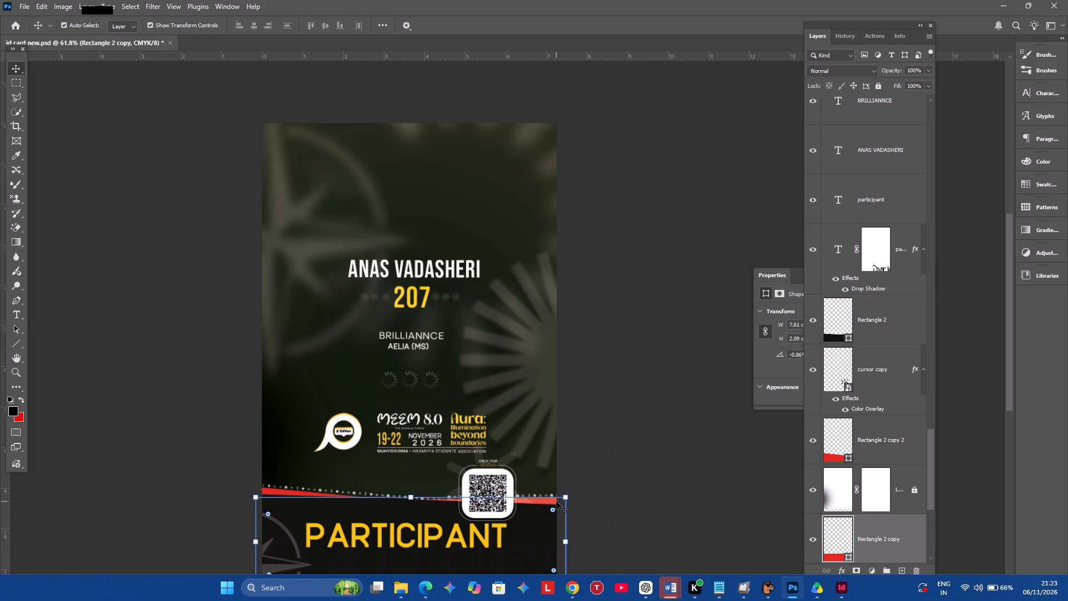
pyautogui.click(556, 501)
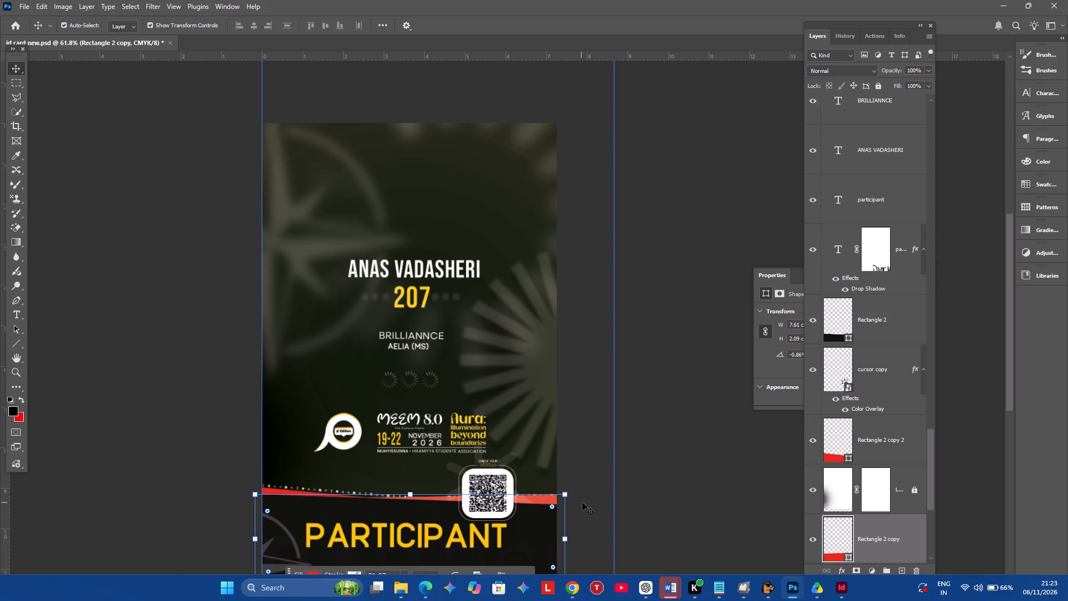
pyautogui.click(652, 482)
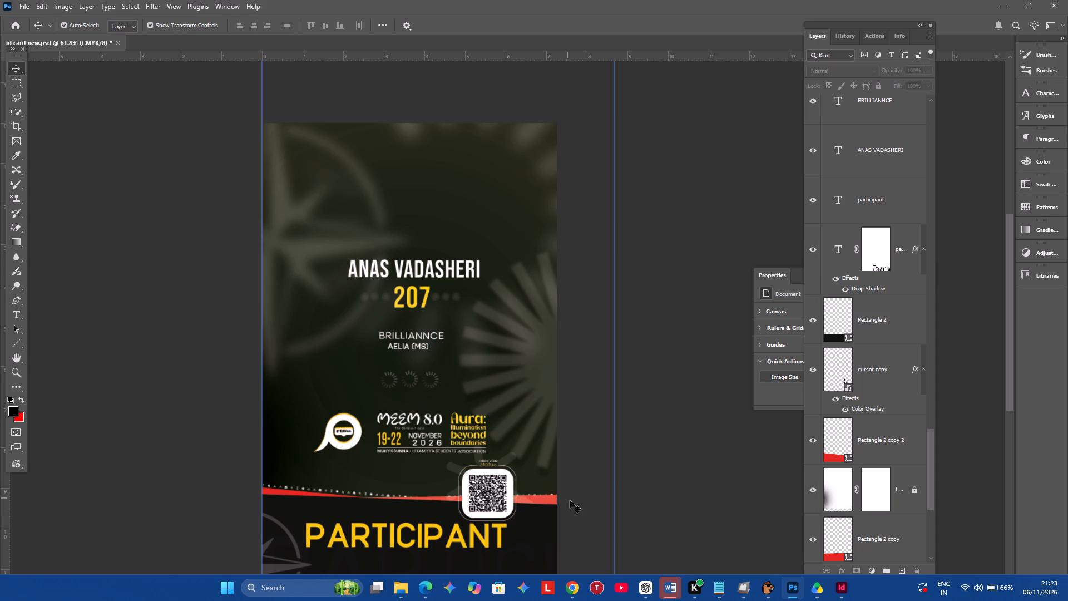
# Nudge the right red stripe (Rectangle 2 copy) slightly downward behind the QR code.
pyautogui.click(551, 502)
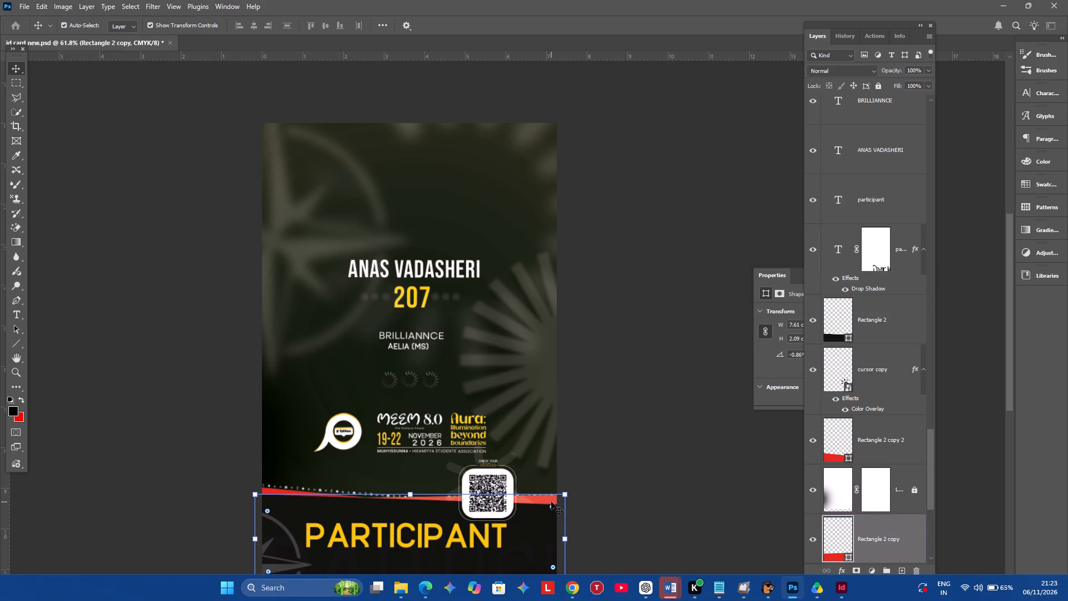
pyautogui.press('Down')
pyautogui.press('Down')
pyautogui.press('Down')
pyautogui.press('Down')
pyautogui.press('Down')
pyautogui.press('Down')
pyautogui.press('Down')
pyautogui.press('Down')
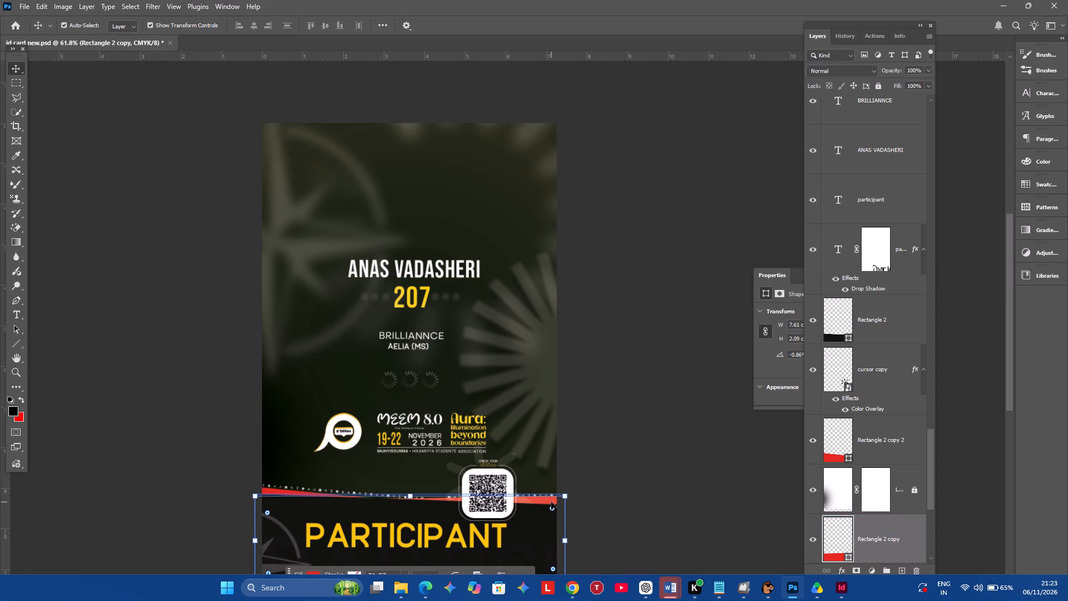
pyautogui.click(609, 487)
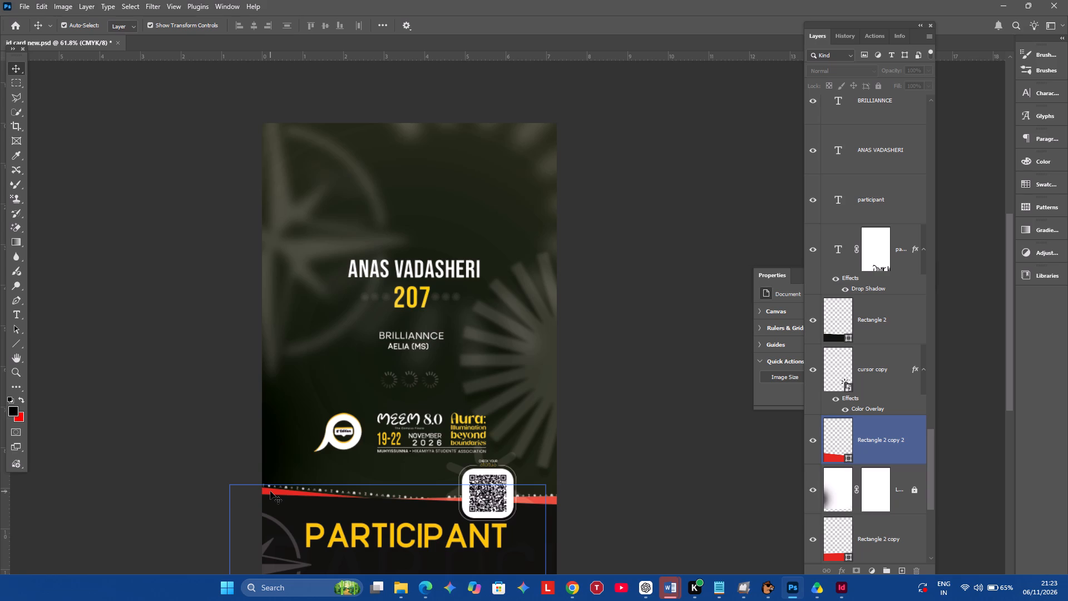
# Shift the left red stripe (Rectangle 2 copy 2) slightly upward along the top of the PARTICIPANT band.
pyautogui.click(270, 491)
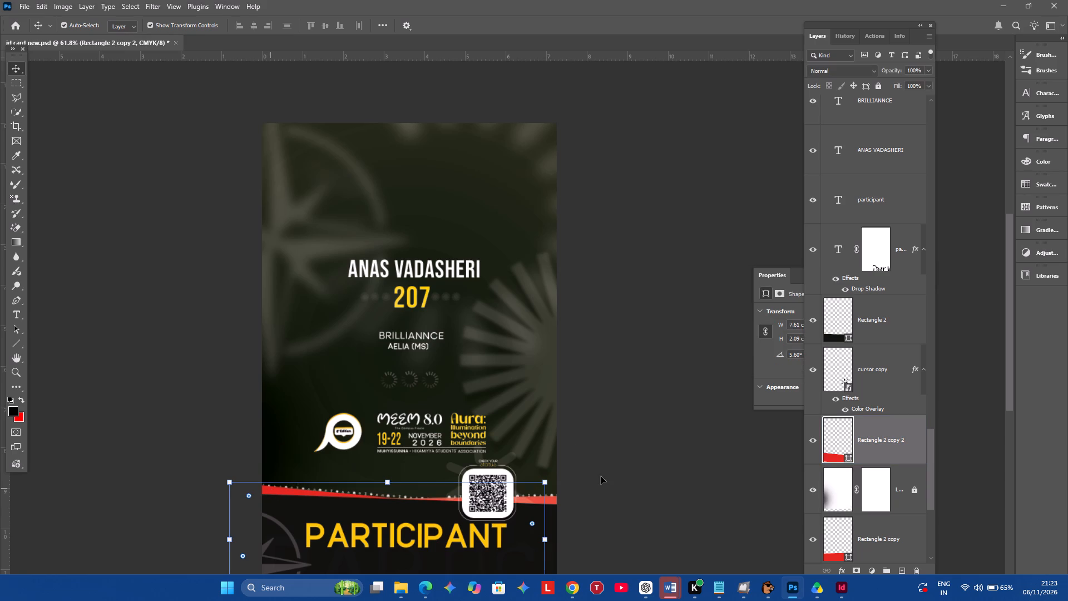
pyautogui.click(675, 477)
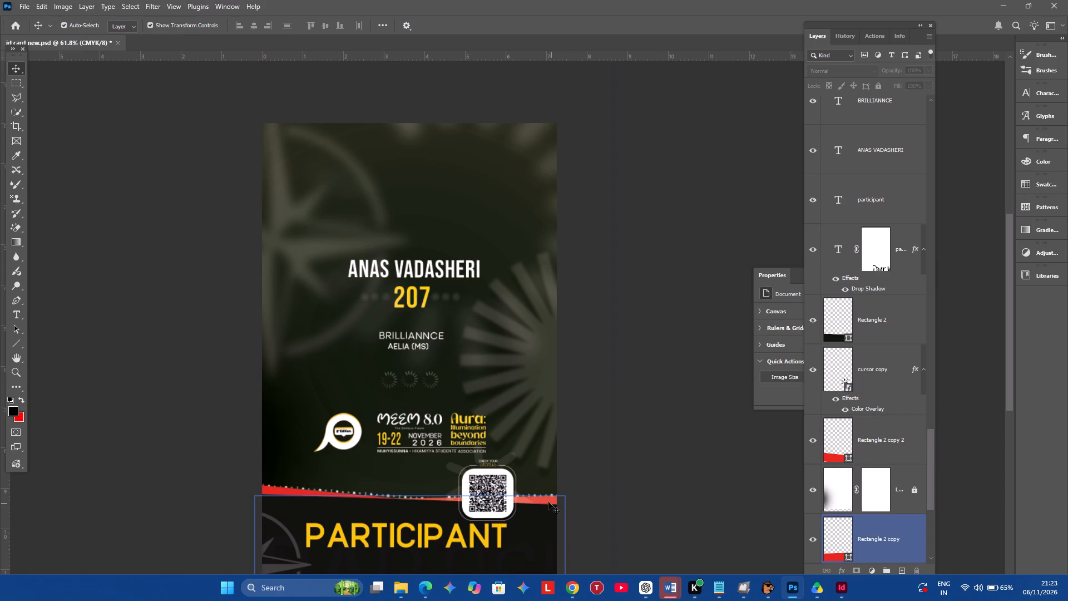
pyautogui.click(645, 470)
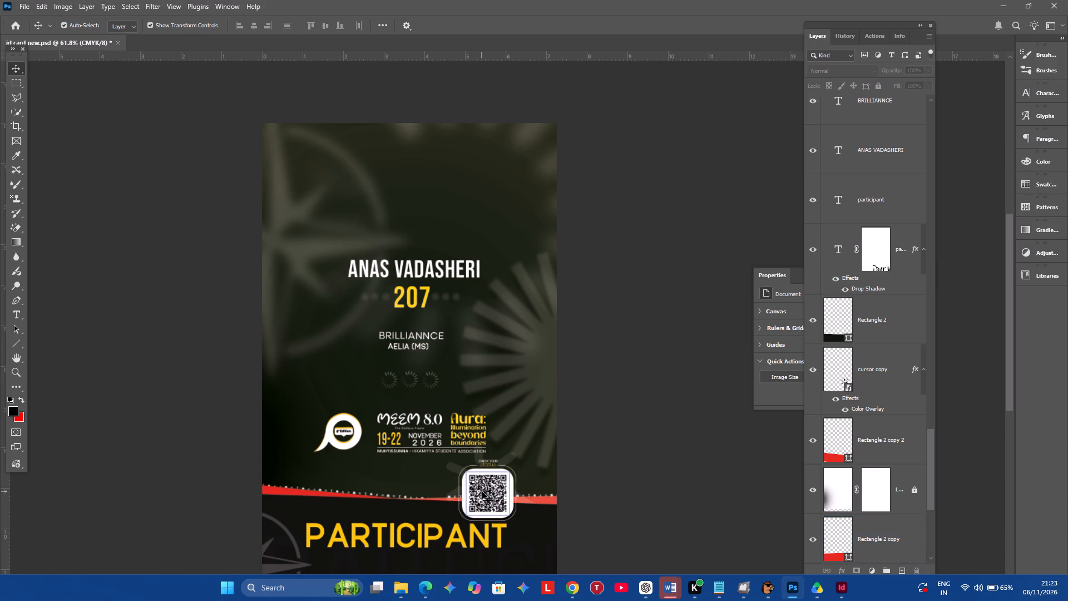
# Undo the recent stripe moves and both red fills, going back to the blue stripes.
pyautogui.keyDown('alt'); pyautogui.scroll(-1, 403, 499); pyautogui.keyUp('alt')
pyautogui.keyDown('alt'); pyautogui.scroll(6, 403, 499); pyautogui.keyUp('alt')
pyautogui.keyDown('alt'); pyautogui.scroll(-1, 403, 499); pyautogui.keyUp('alt')
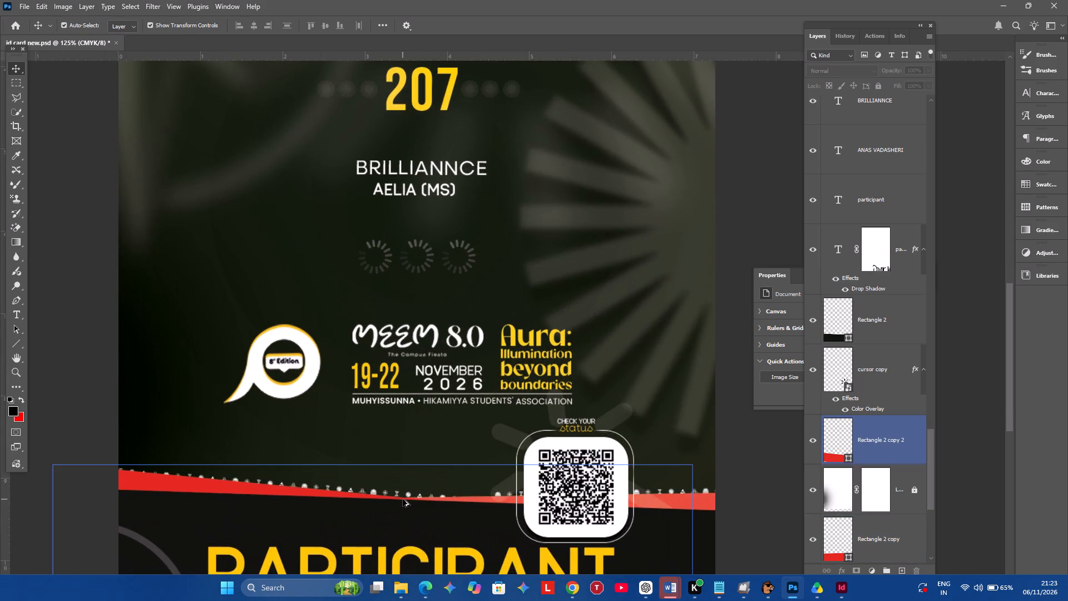
pyautogui.scroll(1, 403, 499)
pyautogui.click(676, 452)
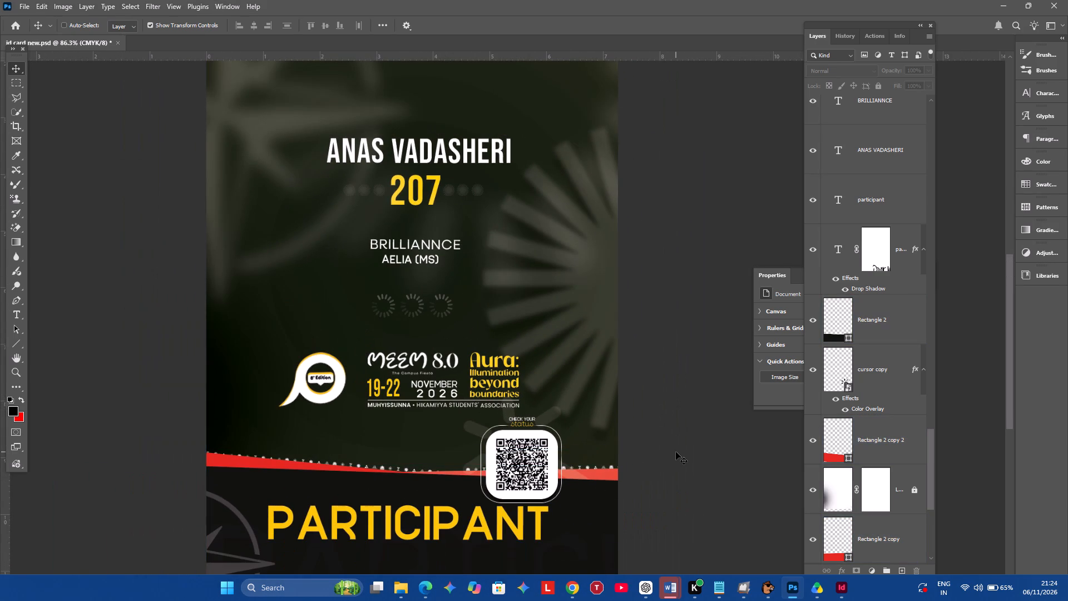
pyautogui.hotkey('ctrl', 'z')
pyautogui.hotkey('ctrl', 'z')
pyautogui.hotkey('ctrl', 'z')
pyautogui.hotkey('ctrl', 'z')
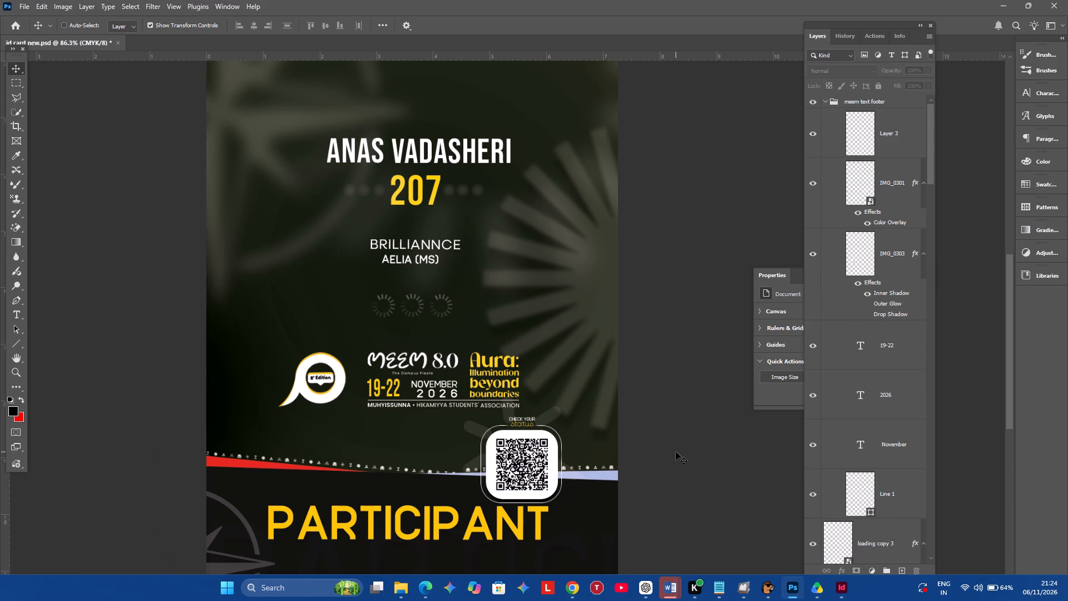
pyautogui.hotkey('ctrl', 'z')
pyautogui.click(720, 435)
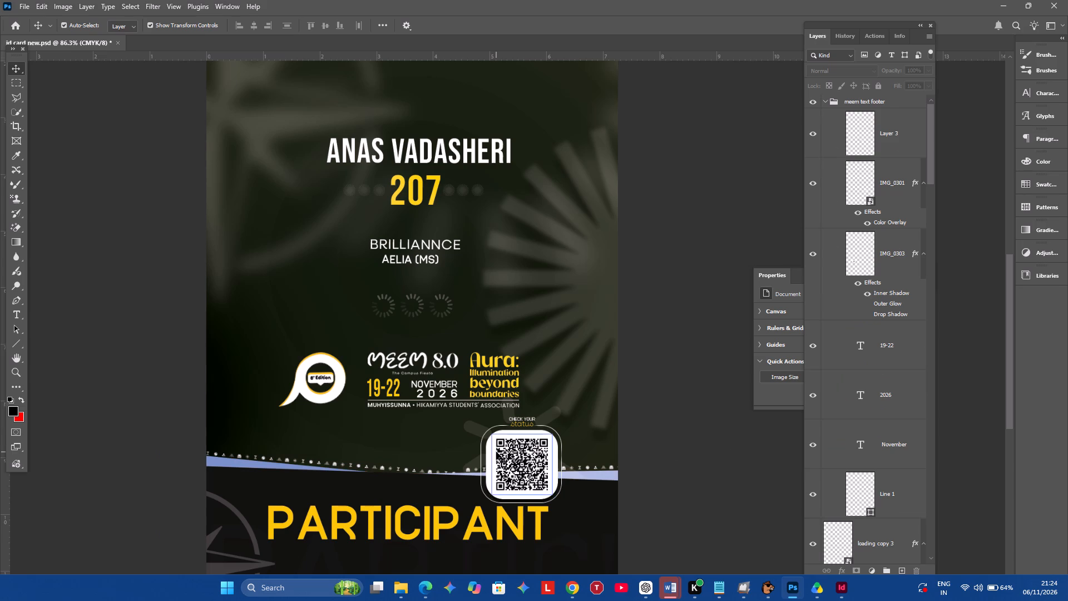
# Reposition the large background sunburst slightly further left and up, at X 4.35 cm.
pyautogui.keyDown('alt'); pyautogui.scroll(-1, 496, 452); pyautogui.keyUp('alt')
pyautogui.moveTo(554, 352); pyautogui.dragTo(558, 303)
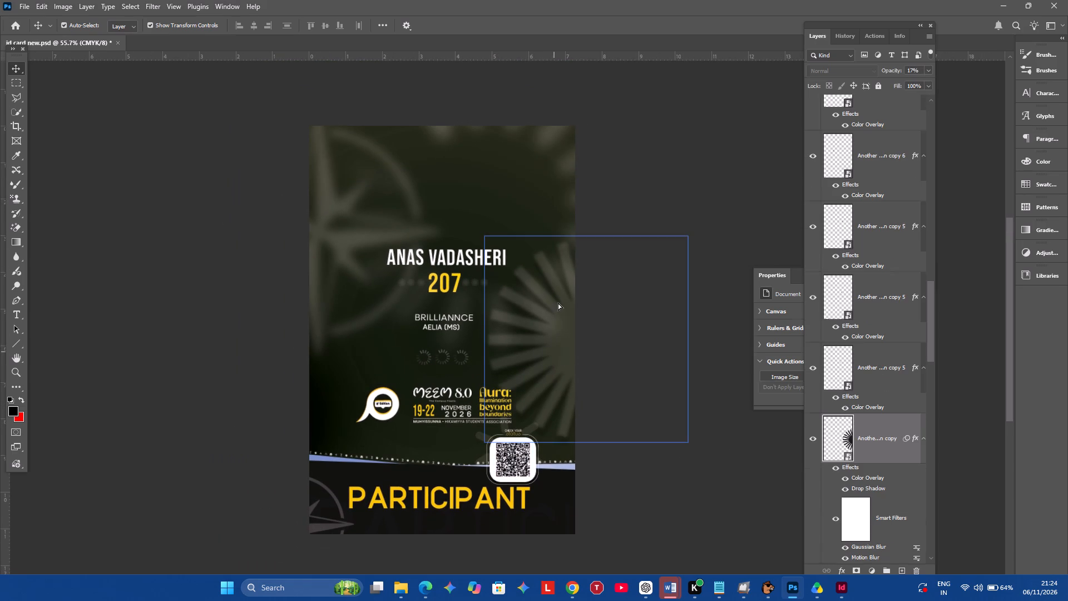
pyautogui.moveTo(558, 303); pyautogui.dragTo(554, 353)
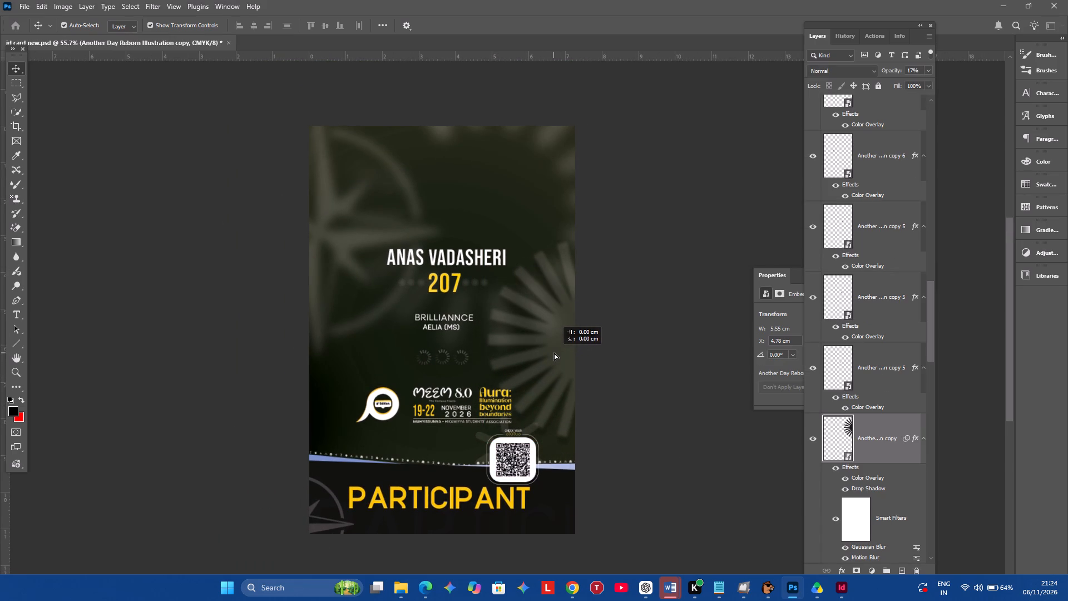
pyautogui.moveTo(554, 353); pyautogui.dragTo(620, 398)
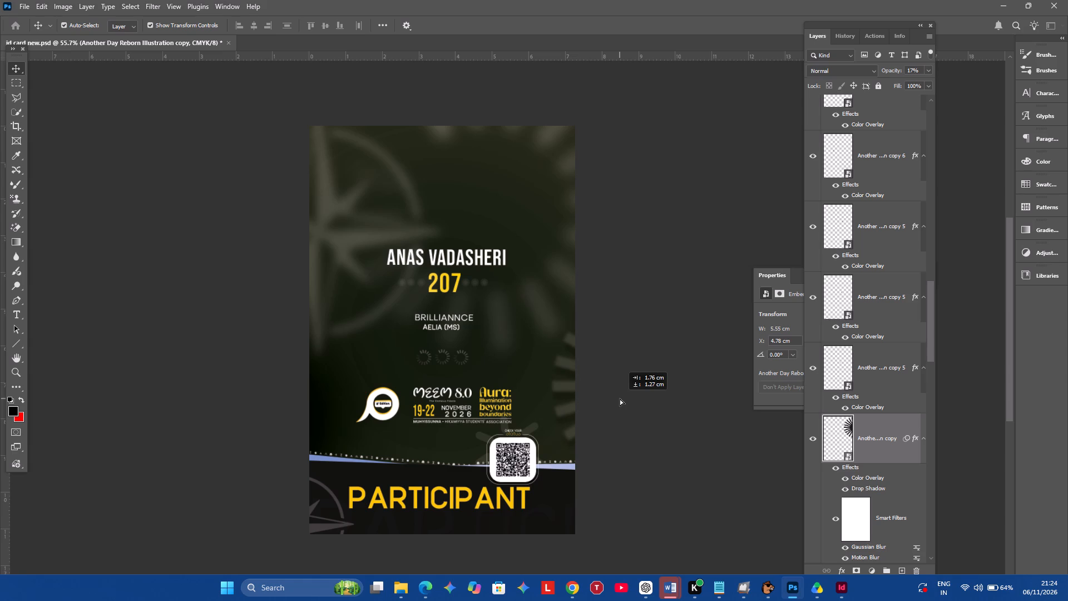
pyautogui.moveTo(620, 398); pyautogui.dragTo(537, 347)
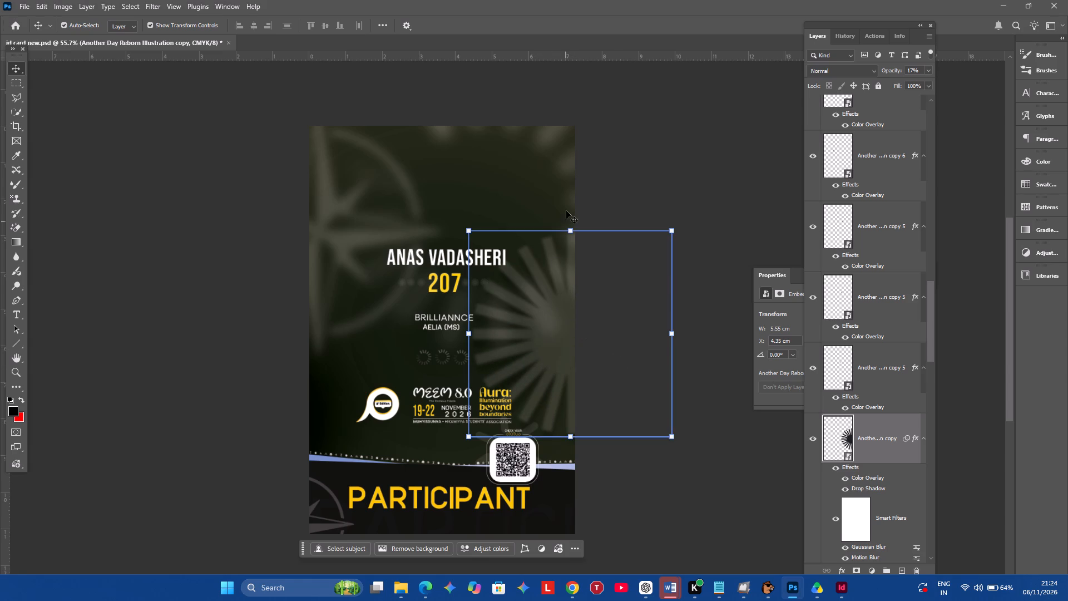
# Select the Color Fill 1 layer covering the card background and lock it.
pyautogui.moveTo(568, 170); pyautogui.dragTo(543, 174)
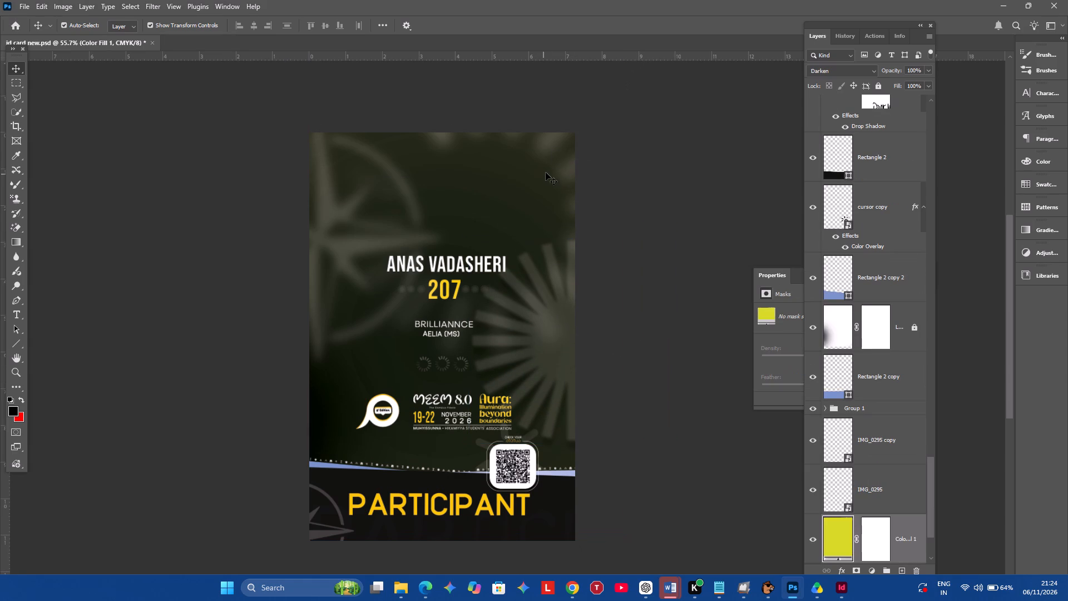
pyautogui.moveTo(557, 165); pyautogui.dragTo(561, 157)
pyautogui.click(561, 157)
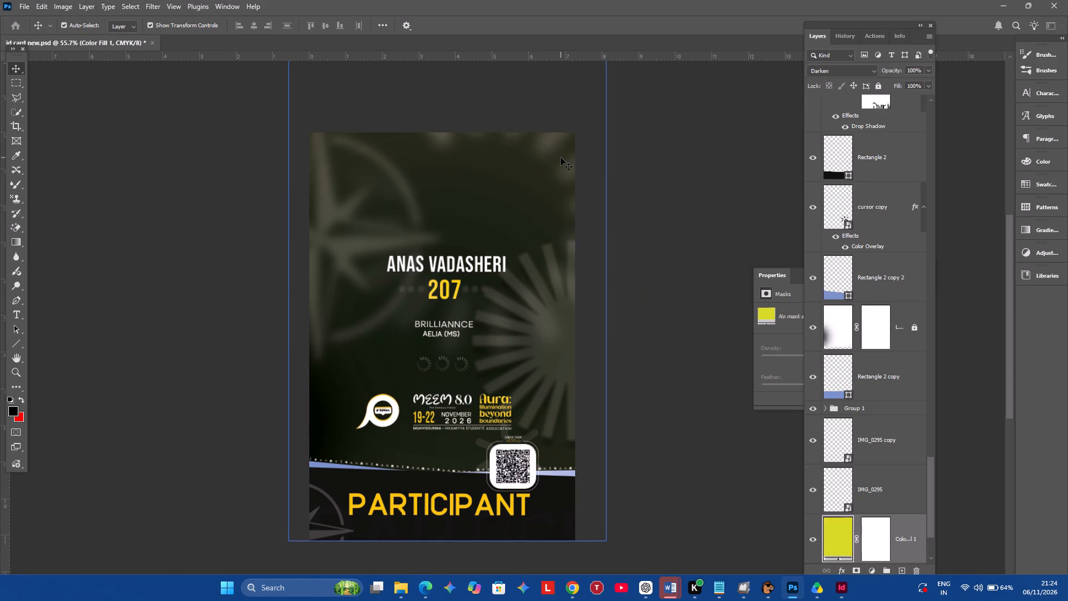
pyautogui.moveTo(561, 157); pyautogui.dragTo(496, 188)
pyautogui.hotkey('ctrl', '/')
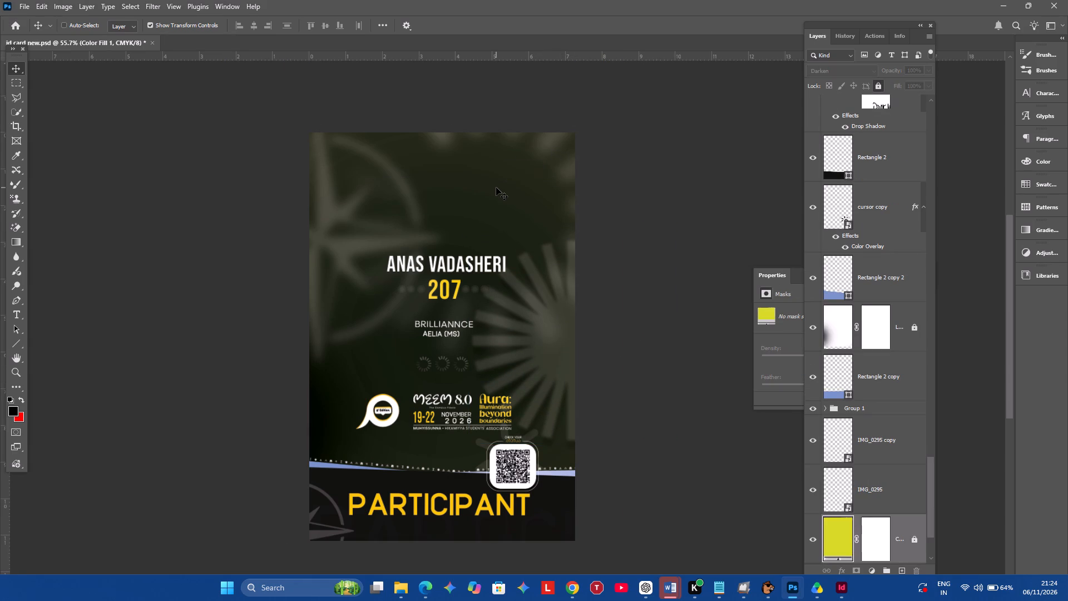
# Look through the layer stack for the blurred shape in the card's upper-right corner and select the loading layer.
pyautogui.click(562, 151)
pyautogui.moveTo(541, 151); pyautogui.dragTo(599, 161)
pyautogui.moveTo(563, 139); pyautogui.dragTo(609, 198)
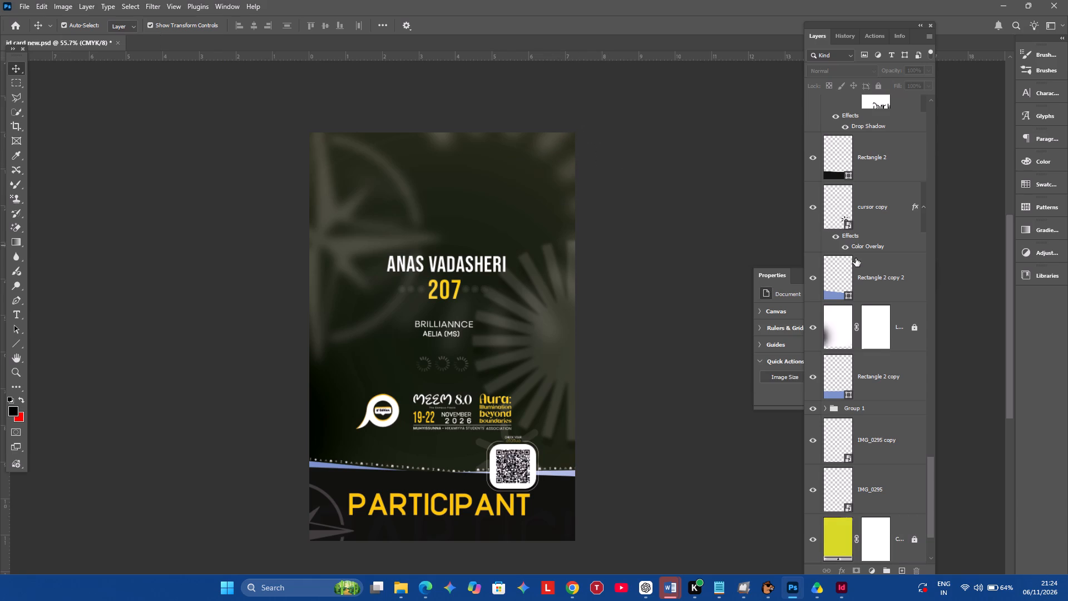
pyautogui.scroll(-2, 852, 398)
pyautogui.scroll(1, 852, 398)
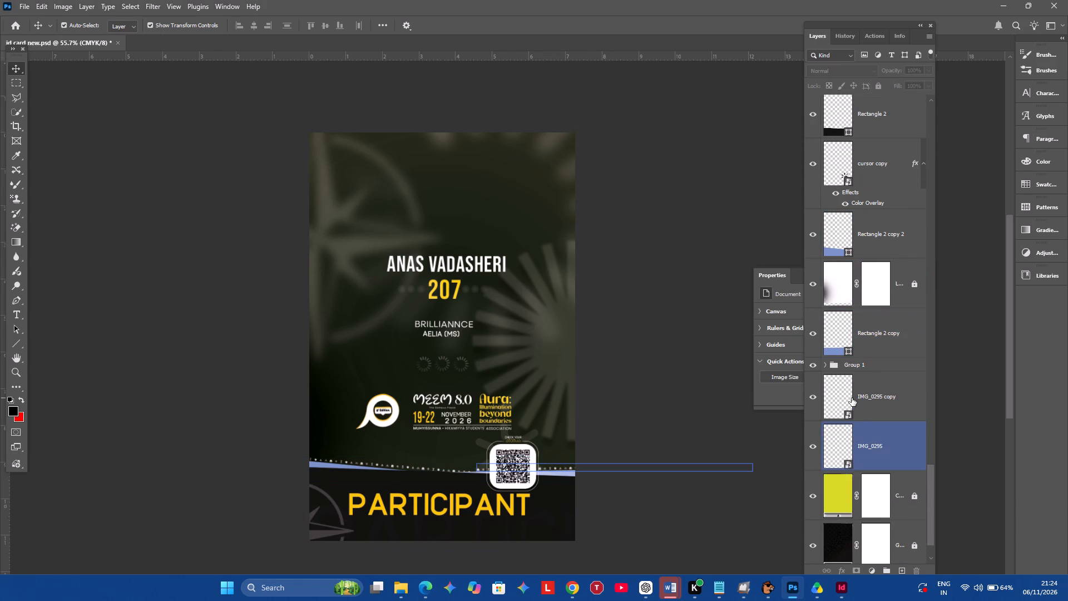
pyautogui.scroll(13, 860, 171)
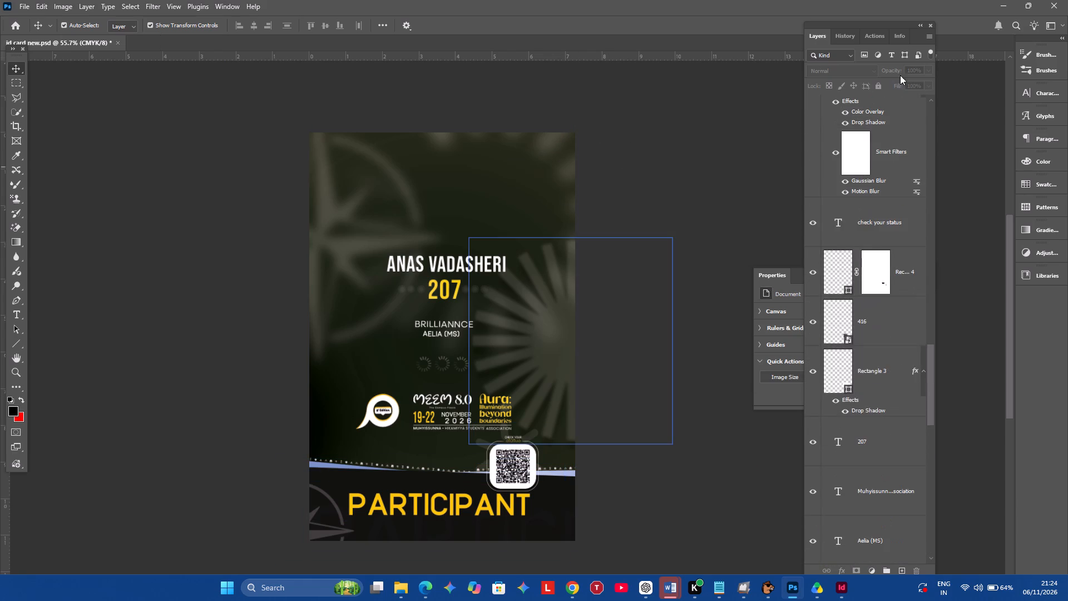
pyautogui.scroll(11, 837, 220)
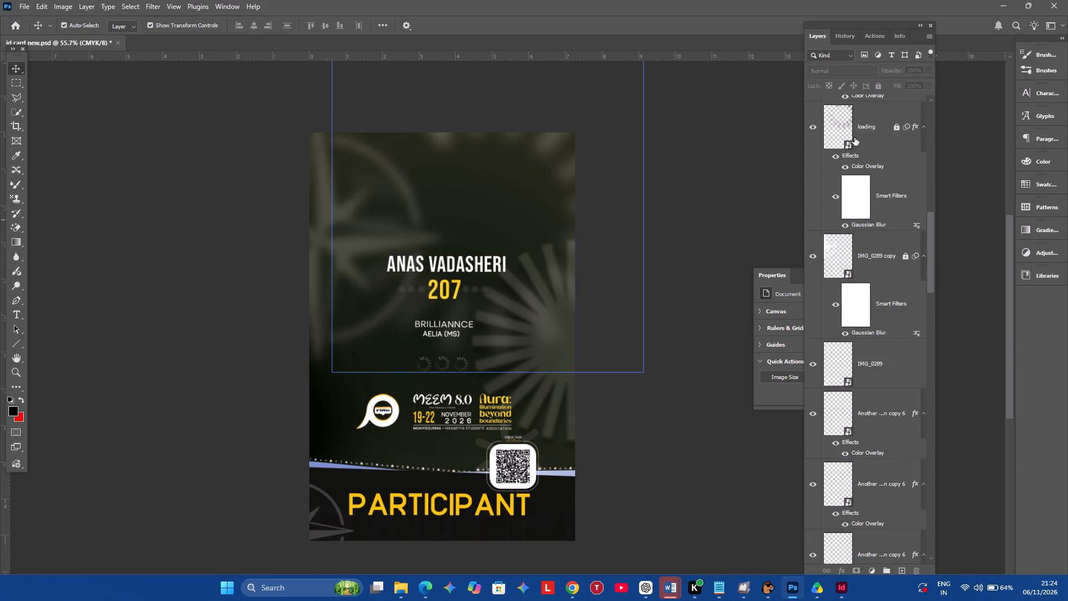
pyautogui.click(854, 137)
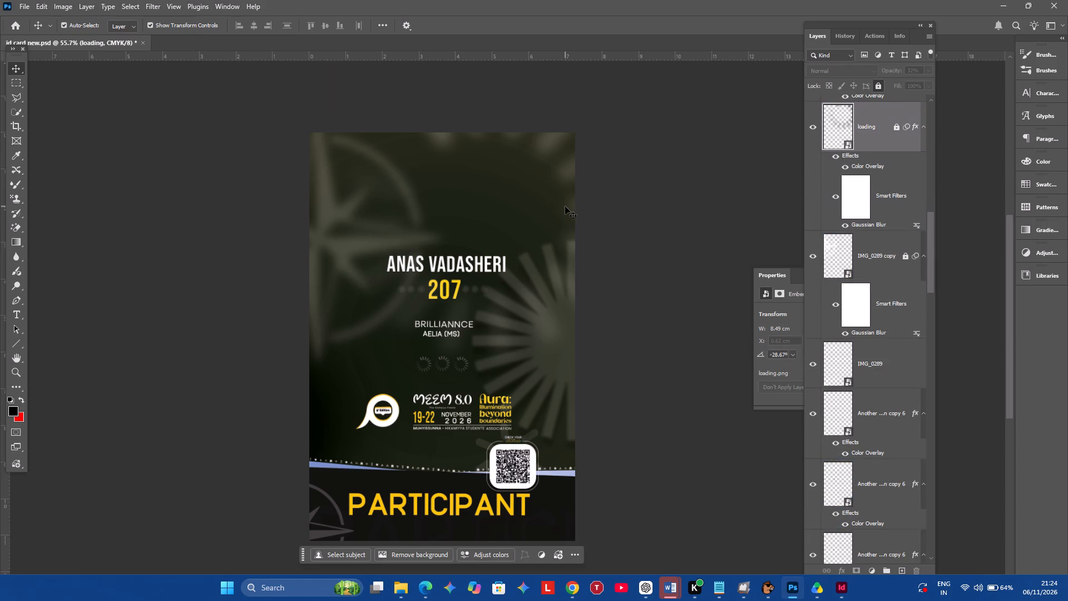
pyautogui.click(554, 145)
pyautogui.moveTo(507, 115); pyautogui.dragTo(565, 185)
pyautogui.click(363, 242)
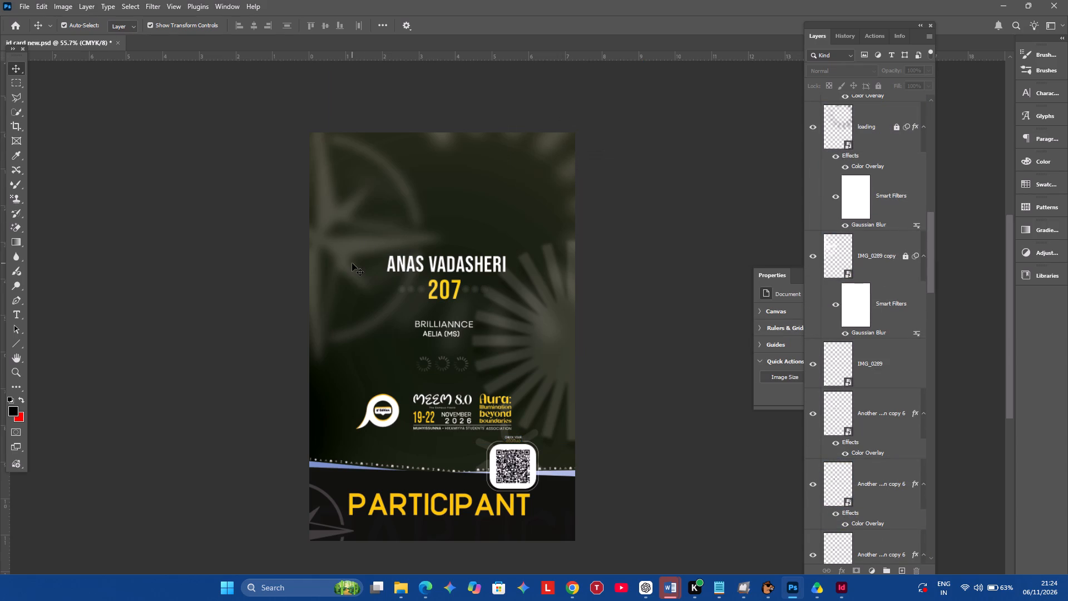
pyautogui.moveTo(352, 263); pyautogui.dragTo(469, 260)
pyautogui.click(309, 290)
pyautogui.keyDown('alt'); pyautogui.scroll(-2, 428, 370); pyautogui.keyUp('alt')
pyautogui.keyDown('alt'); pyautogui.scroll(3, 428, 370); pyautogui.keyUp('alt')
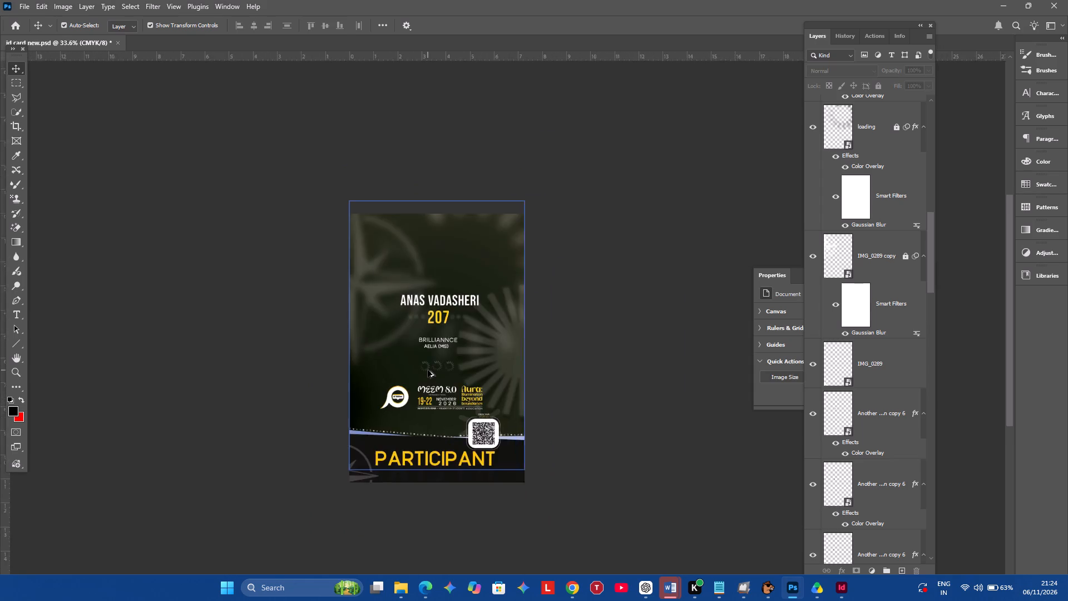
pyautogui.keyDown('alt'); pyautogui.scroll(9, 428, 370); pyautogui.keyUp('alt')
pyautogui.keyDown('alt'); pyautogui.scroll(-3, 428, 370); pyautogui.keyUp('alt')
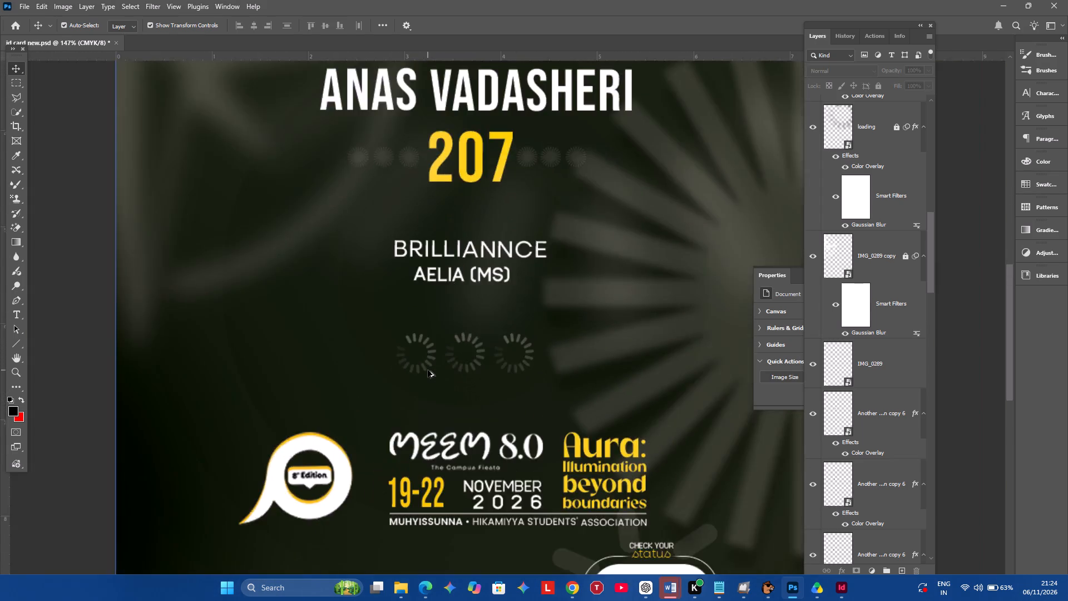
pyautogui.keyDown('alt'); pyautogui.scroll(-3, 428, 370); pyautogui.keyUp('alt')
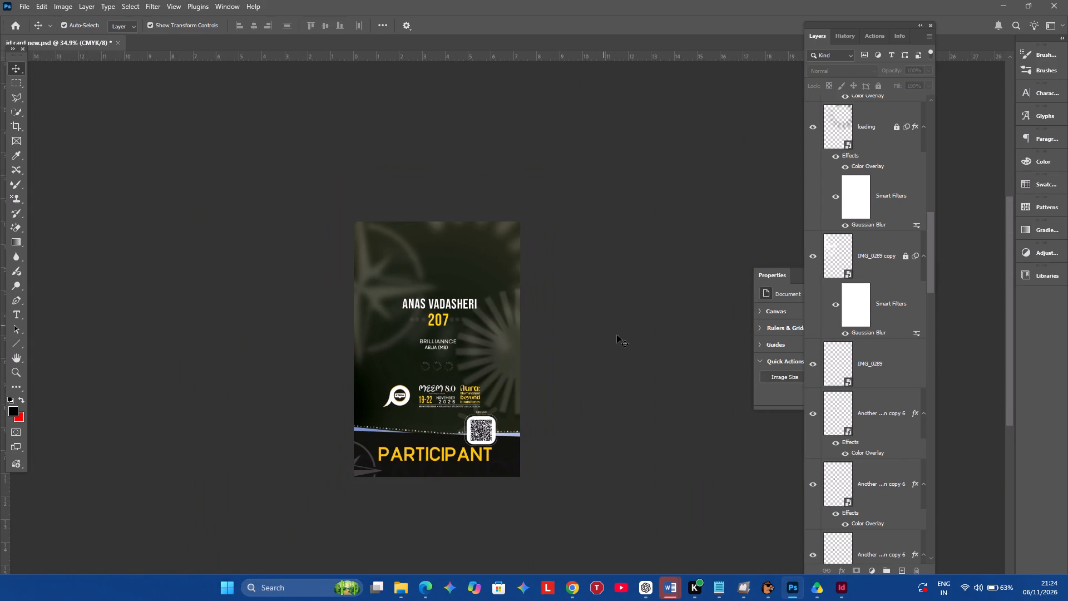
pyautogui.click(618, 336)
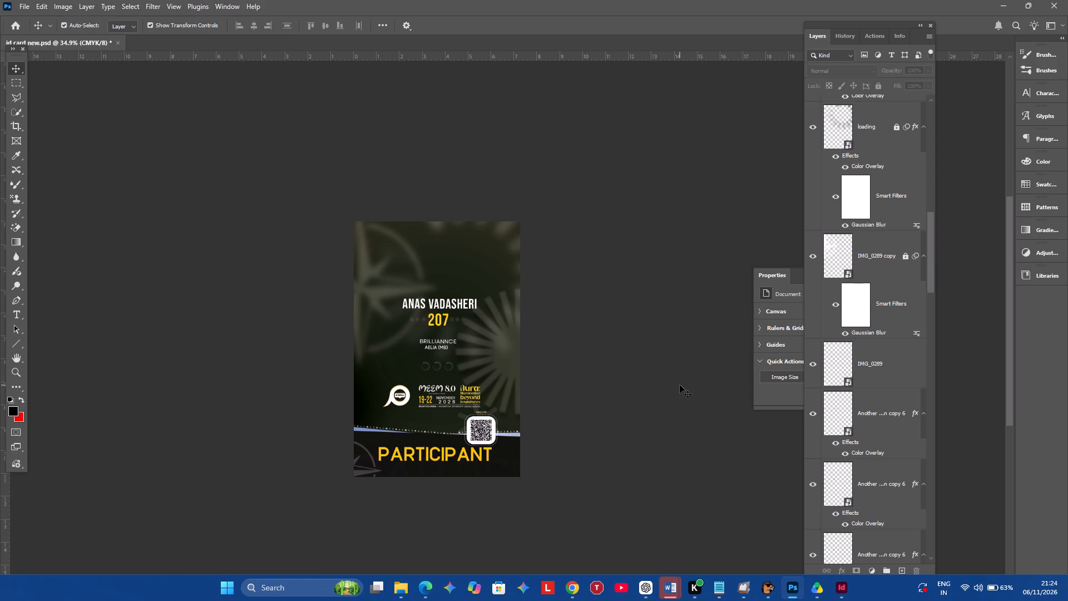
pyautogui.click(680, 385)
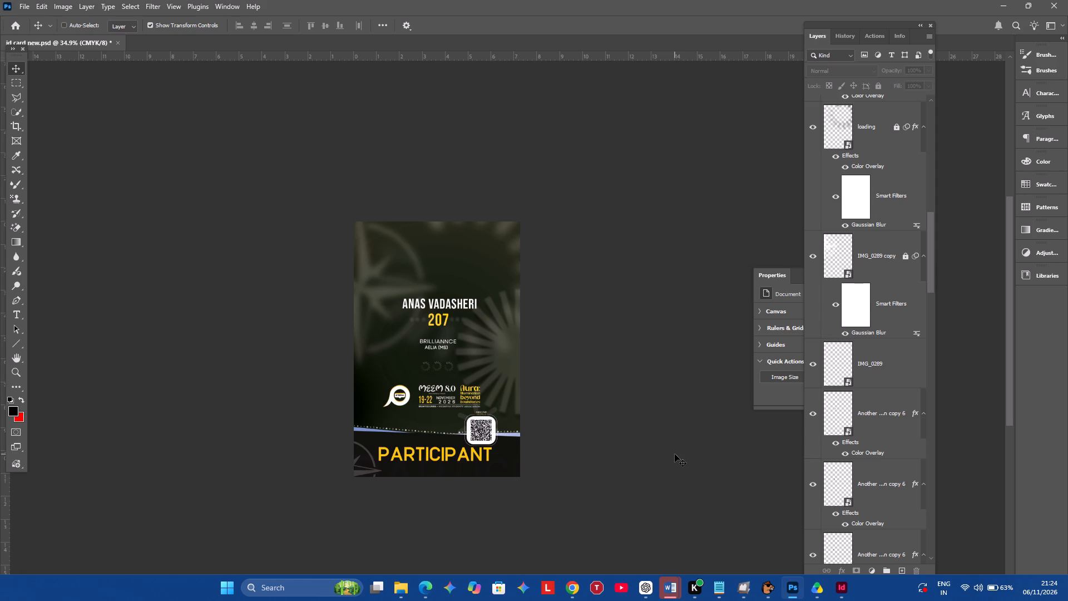
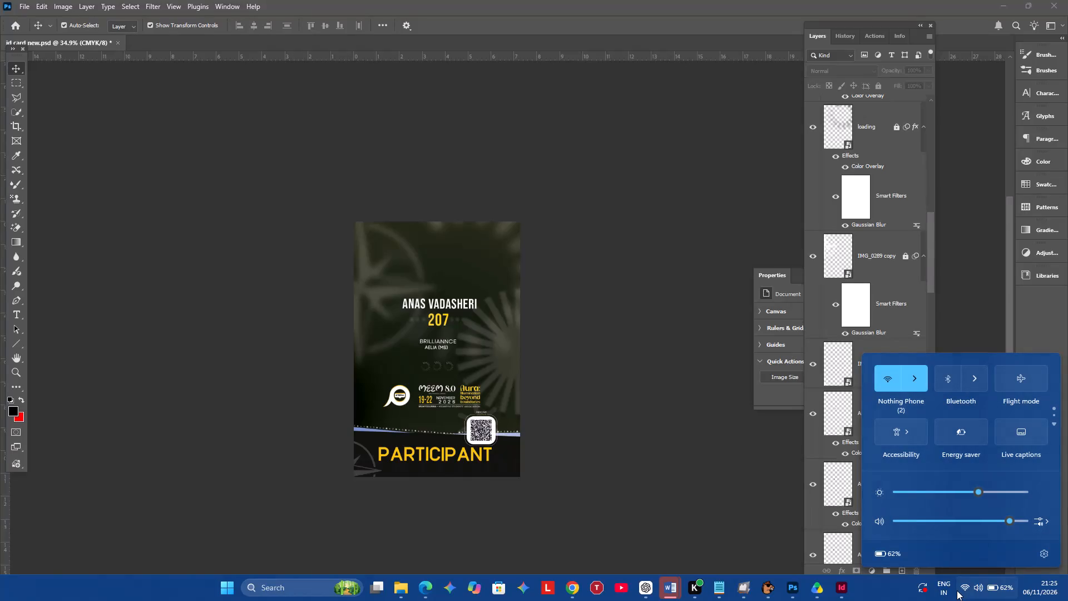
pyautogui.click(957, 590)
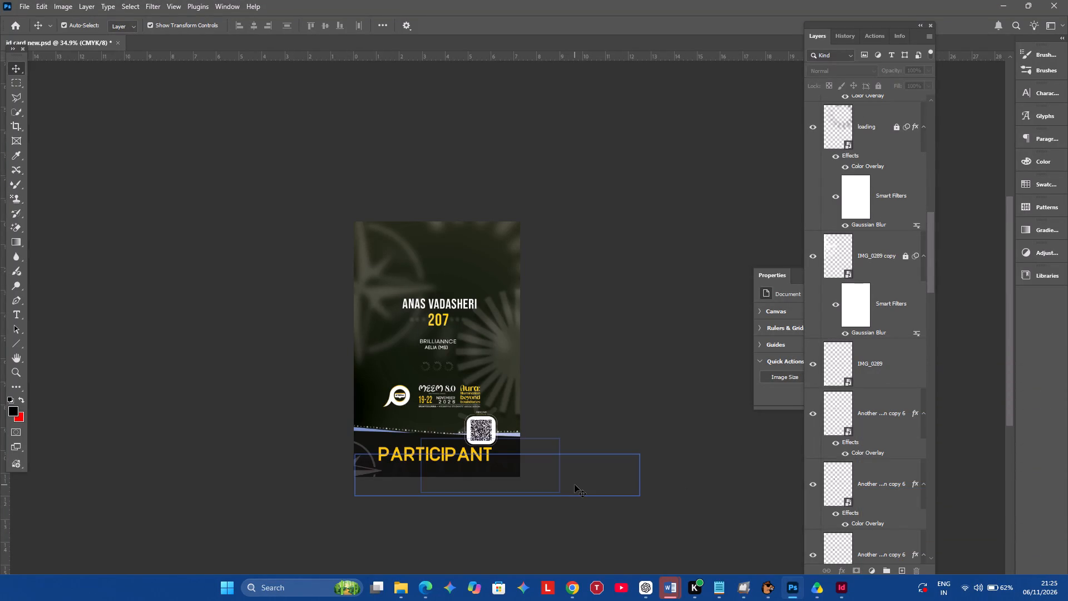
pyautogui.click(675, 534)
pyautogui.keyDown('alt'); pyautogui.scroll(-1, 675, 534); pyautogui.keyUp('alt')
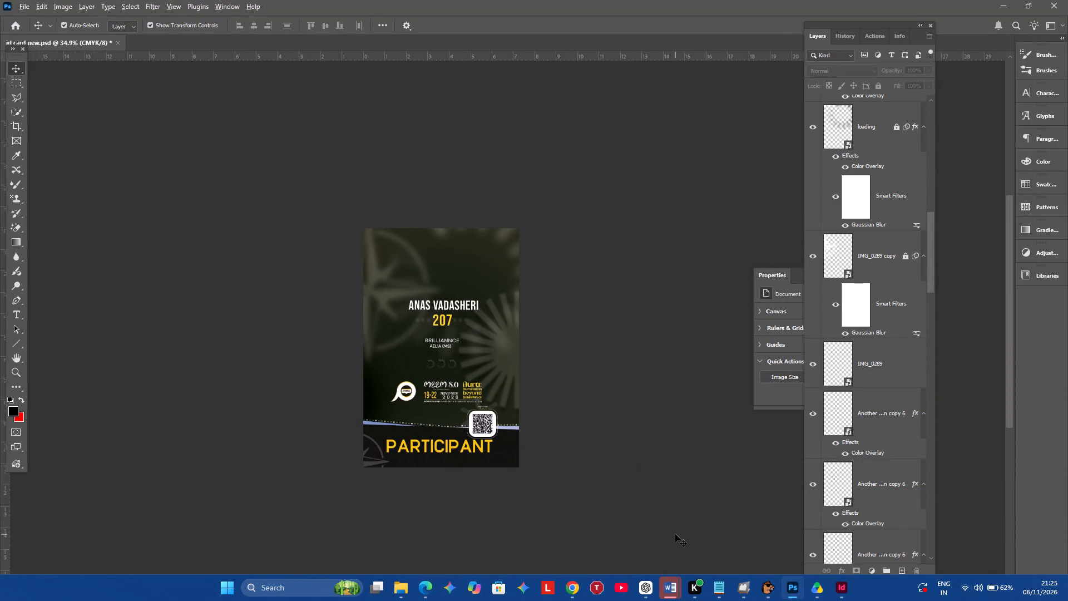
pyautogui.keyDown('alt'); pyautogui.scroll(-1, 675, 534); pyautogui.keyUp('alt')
# Change the fill of the blue stripe beside the QR code, Rectangle 2 copy, to the recently used greenish yellow.
pyautogui.keyDown('alt'); pyautogui.scroll(3, 675, 534); pyautogui.keyUp('alt')
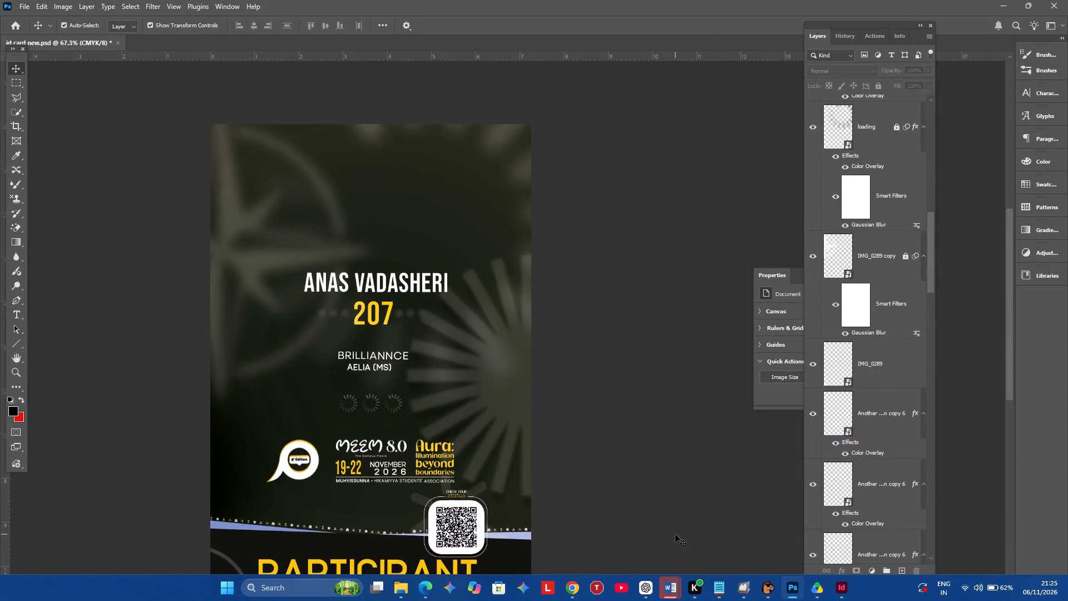
pyautogui.keyDown('alt'); pyautogui.scroll(-1, 675, 534); pyautogui.keyUp('alt')
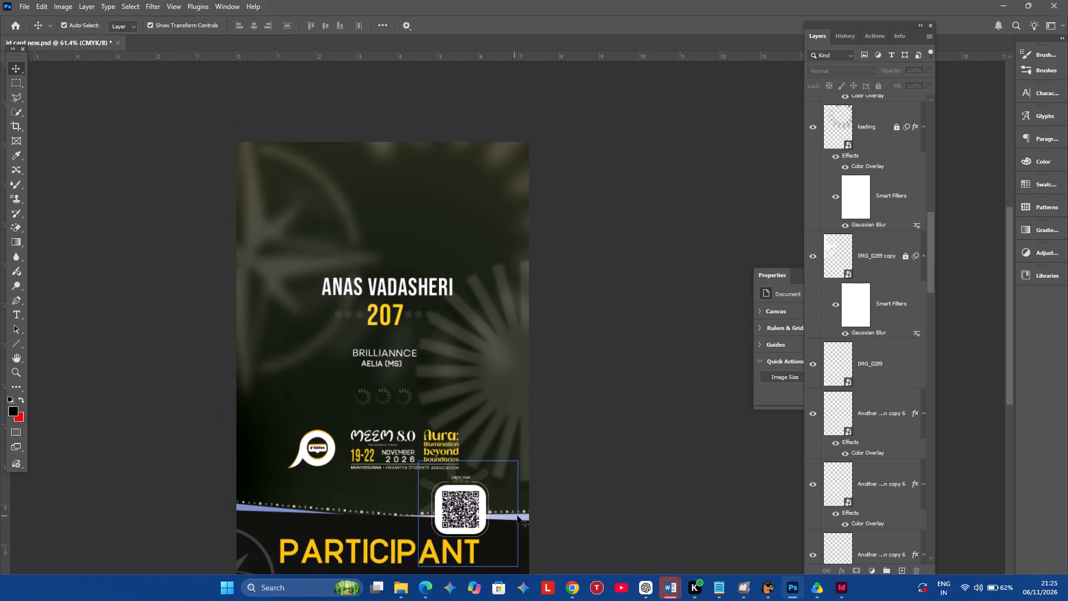
pyautogui.click(524, 516)
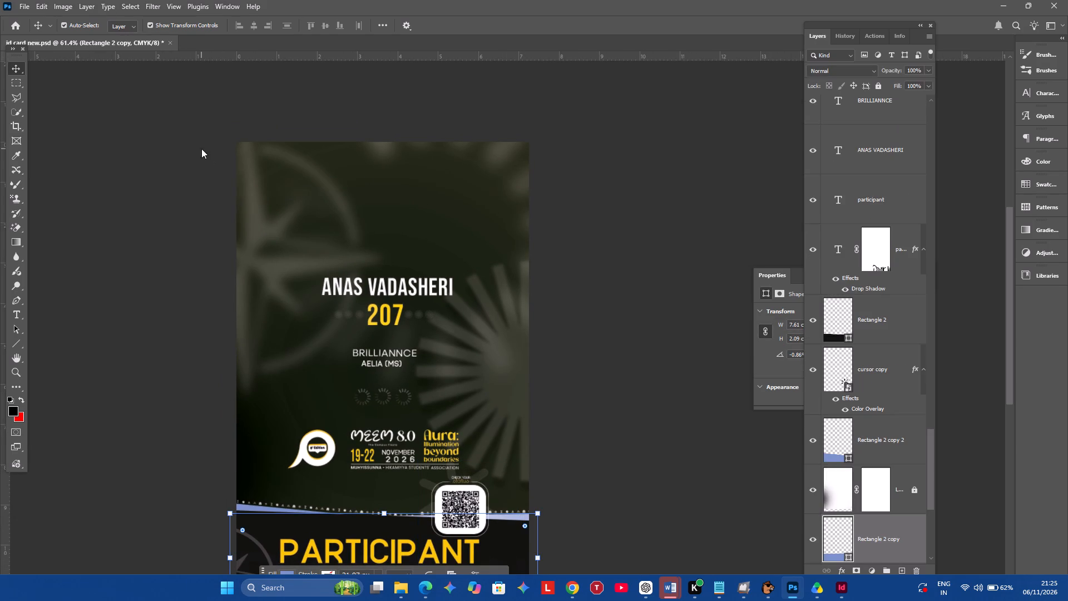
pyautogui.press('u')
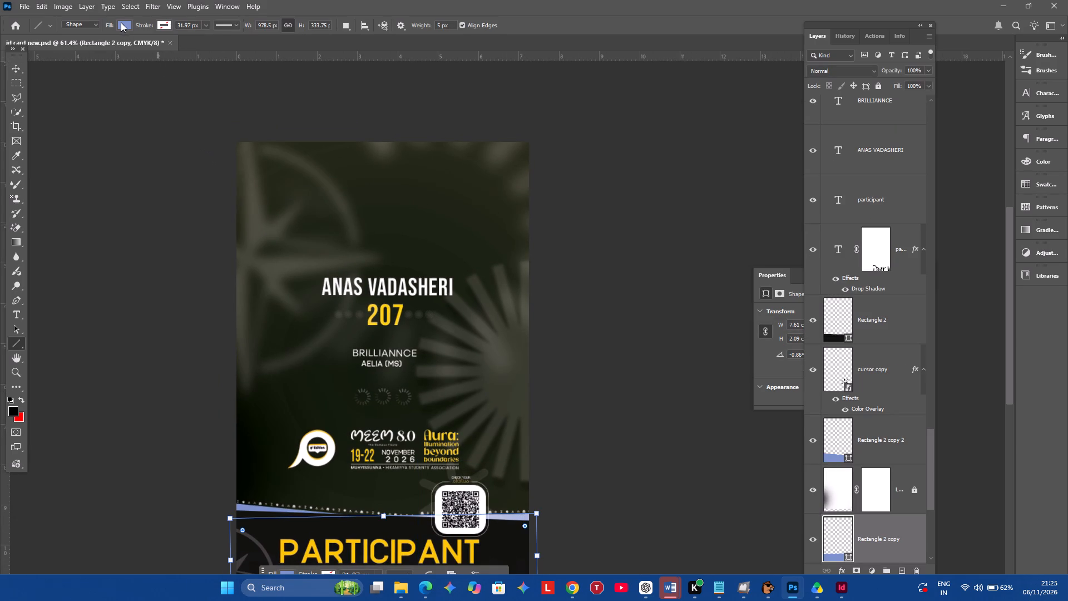
pyautogui.click(121, 22)
pyautogui.click(105, 84)
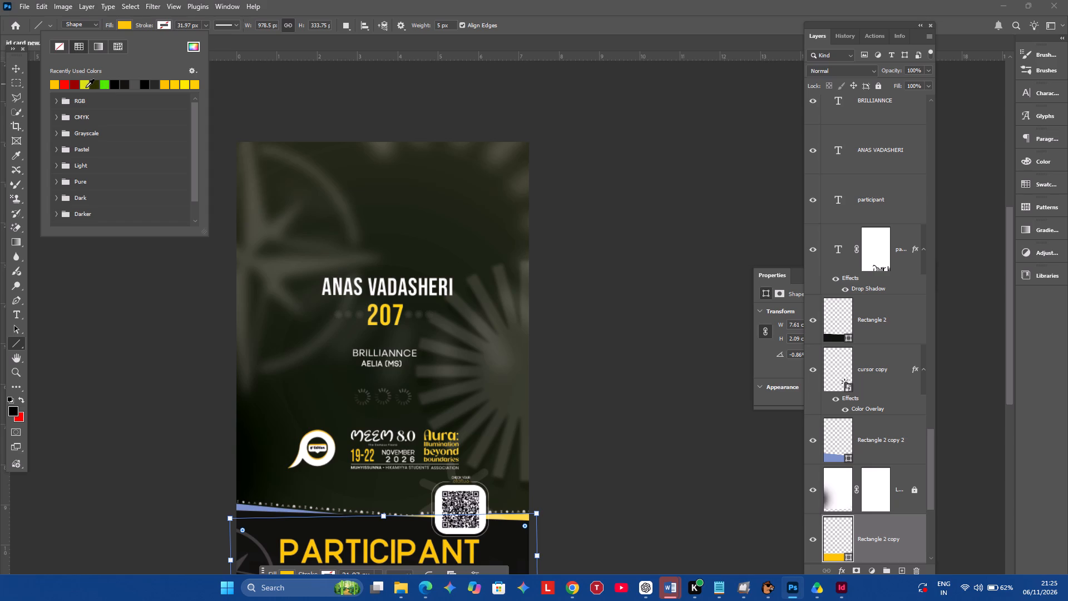
pyautogui.click(86, 87)
pyautogui.click(17, 66)
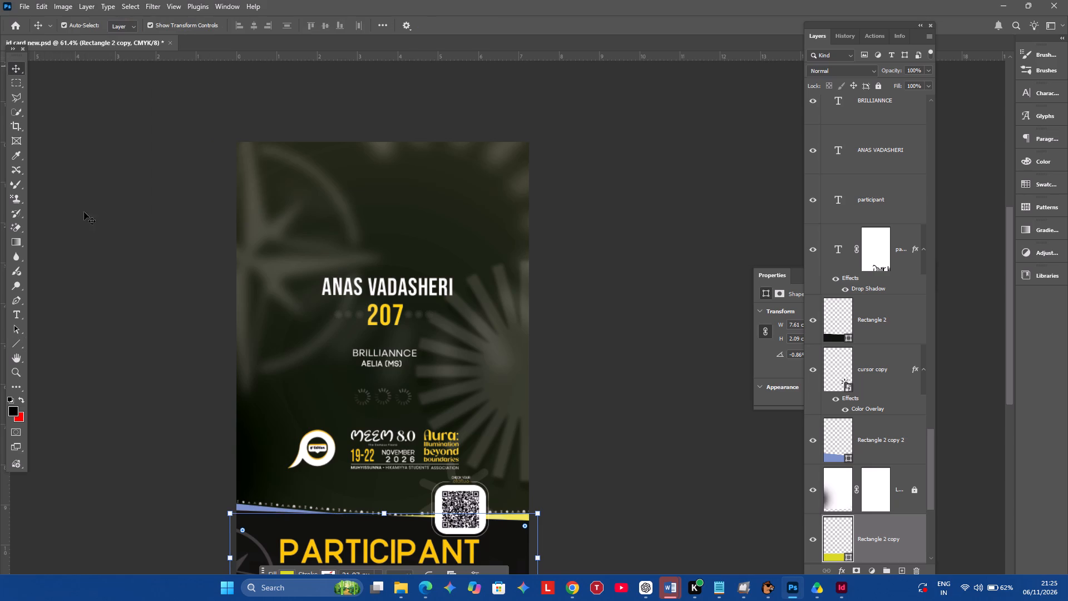
# Change the fill of the blue stripe above PARTICIPANT (Rectangle 2 copy 2) to the yellow-green from the recently used colors.
pyautogui.click(89, 234)
pyautogui.click(248, 508)
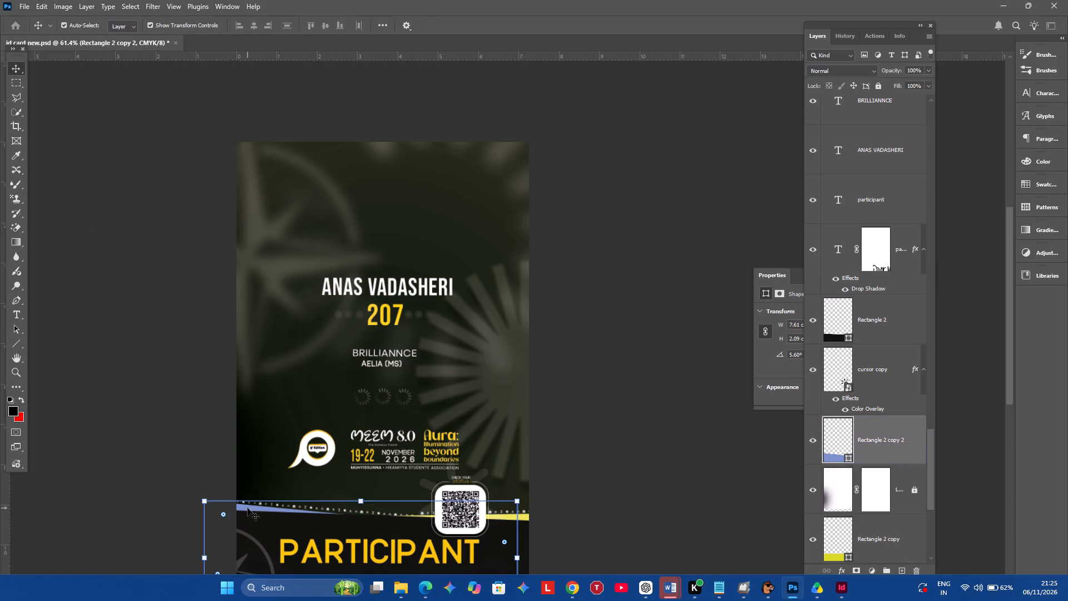
pyautogui.press('u')
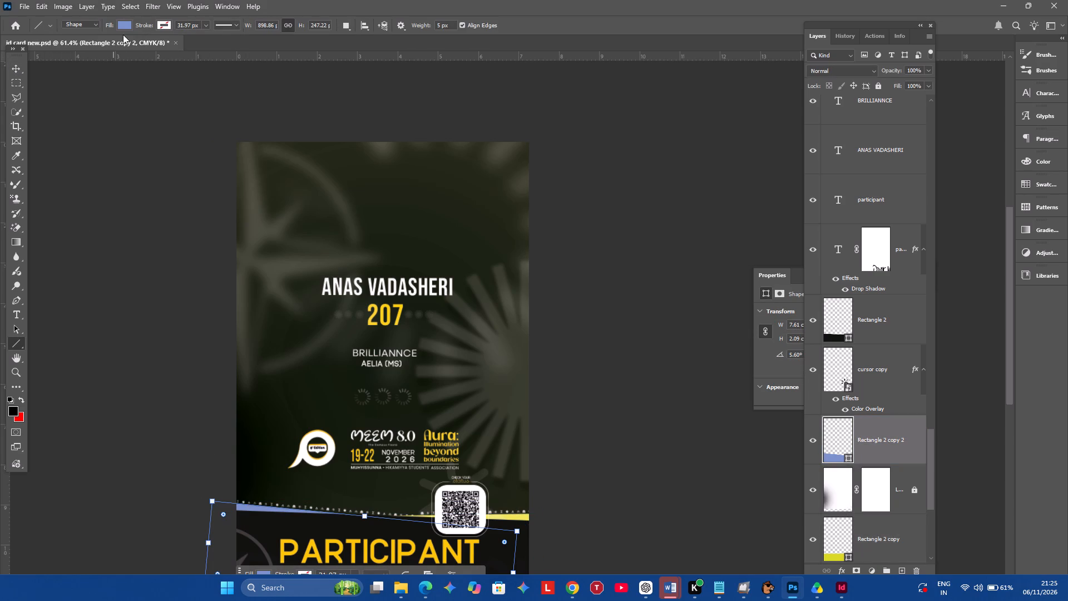
pyautogui.click(123, 26)
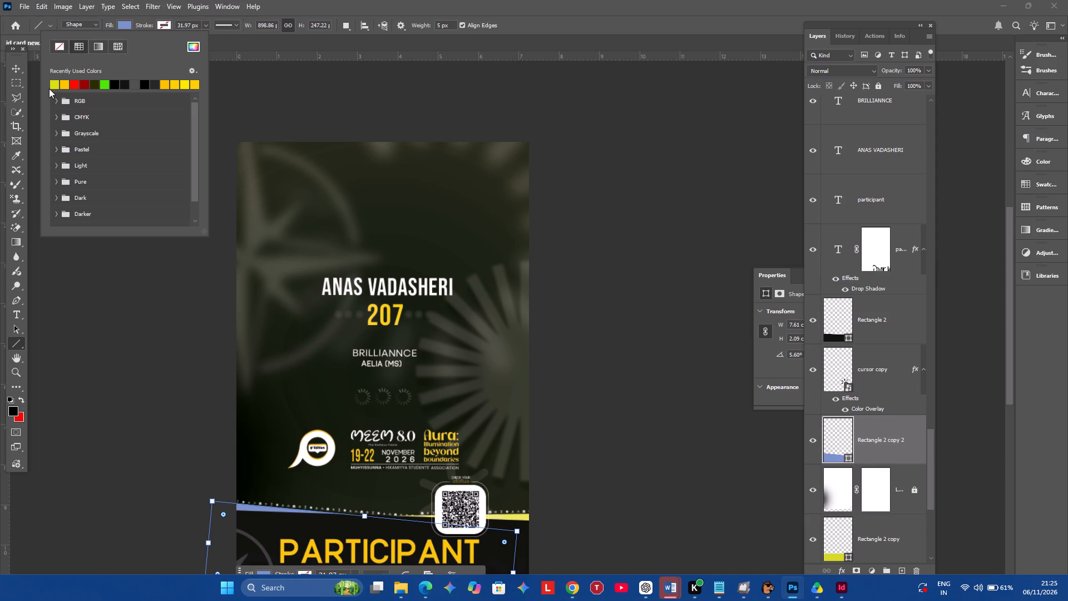
pyautogui.click(56, 86)
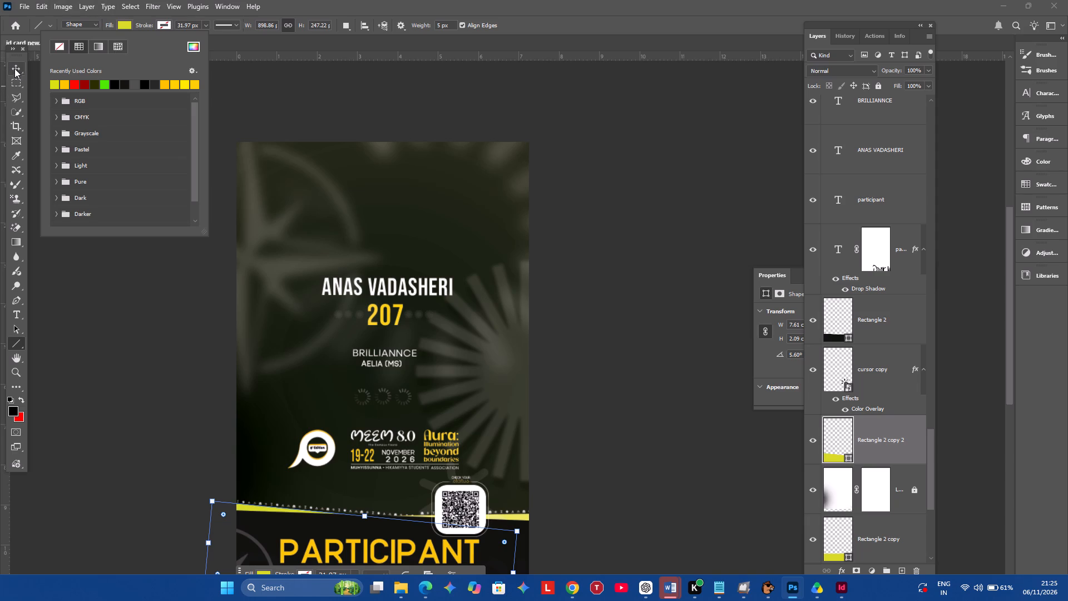
pyautogui.click(18, 70)
pyautogui.click(637, 300)
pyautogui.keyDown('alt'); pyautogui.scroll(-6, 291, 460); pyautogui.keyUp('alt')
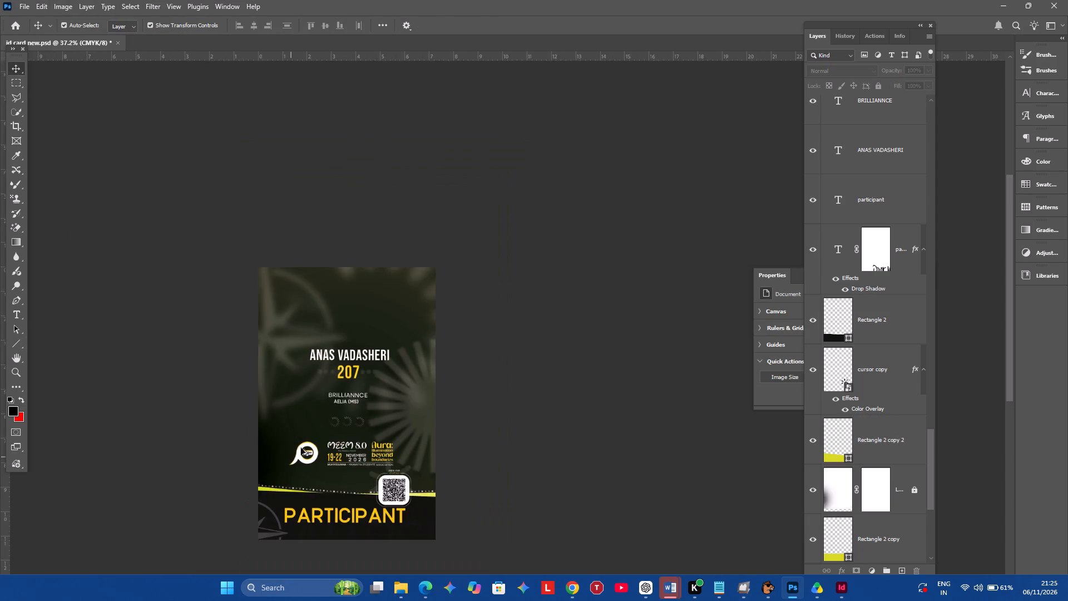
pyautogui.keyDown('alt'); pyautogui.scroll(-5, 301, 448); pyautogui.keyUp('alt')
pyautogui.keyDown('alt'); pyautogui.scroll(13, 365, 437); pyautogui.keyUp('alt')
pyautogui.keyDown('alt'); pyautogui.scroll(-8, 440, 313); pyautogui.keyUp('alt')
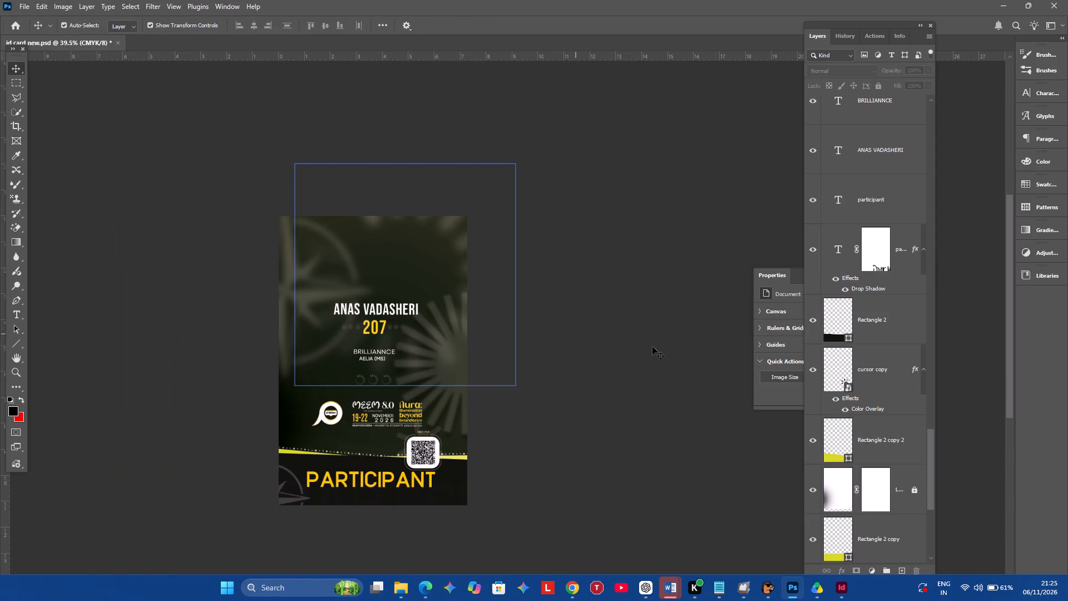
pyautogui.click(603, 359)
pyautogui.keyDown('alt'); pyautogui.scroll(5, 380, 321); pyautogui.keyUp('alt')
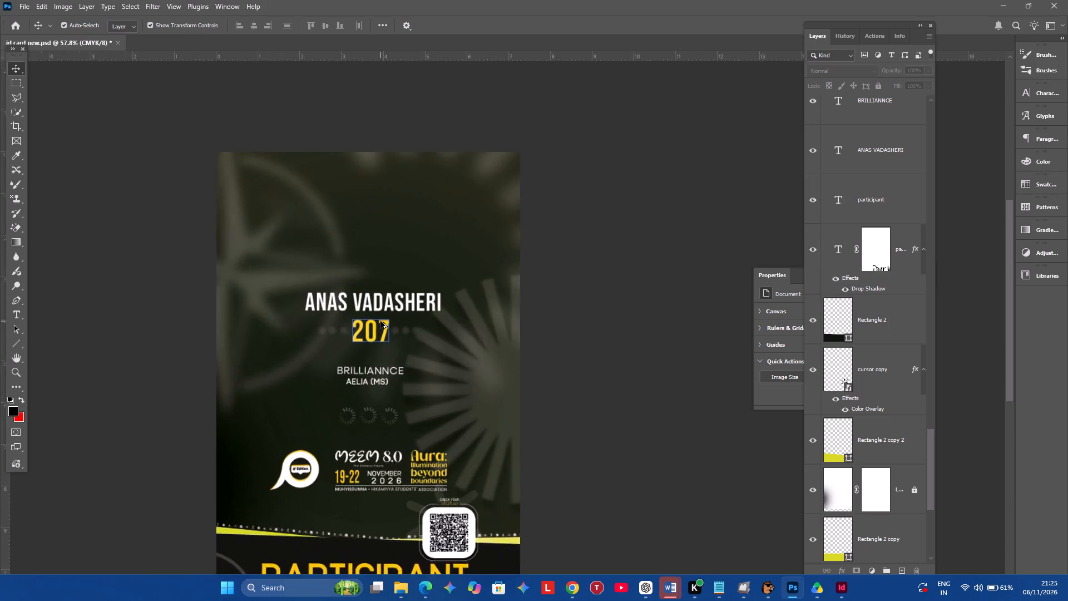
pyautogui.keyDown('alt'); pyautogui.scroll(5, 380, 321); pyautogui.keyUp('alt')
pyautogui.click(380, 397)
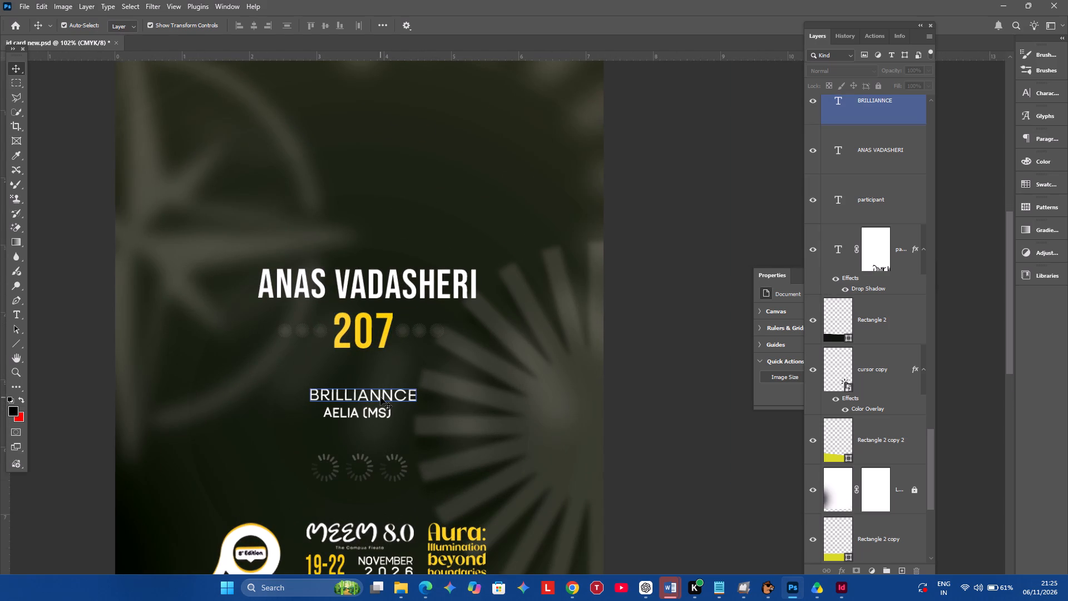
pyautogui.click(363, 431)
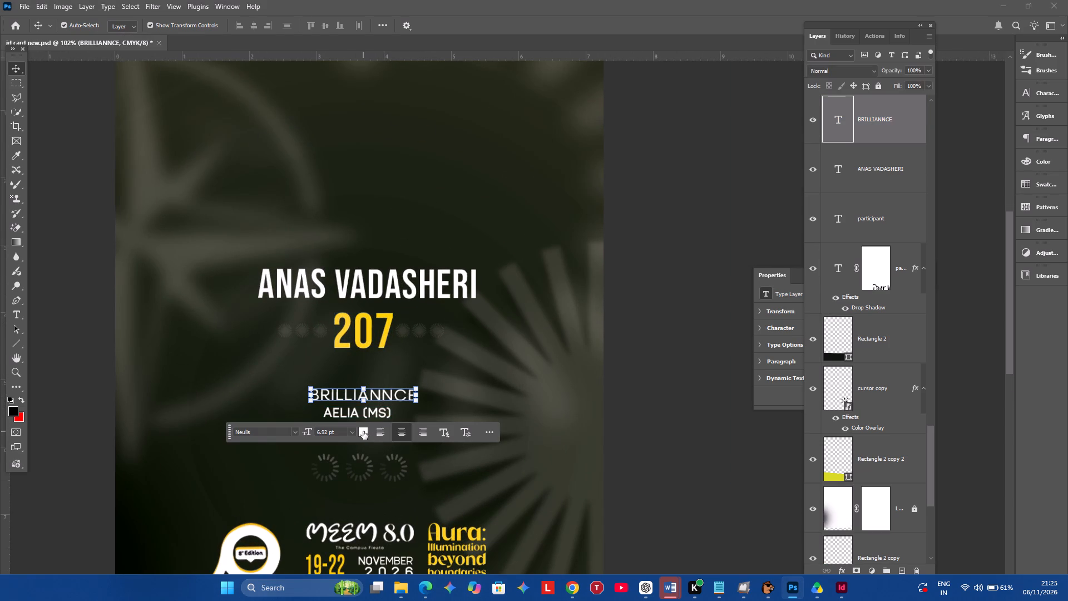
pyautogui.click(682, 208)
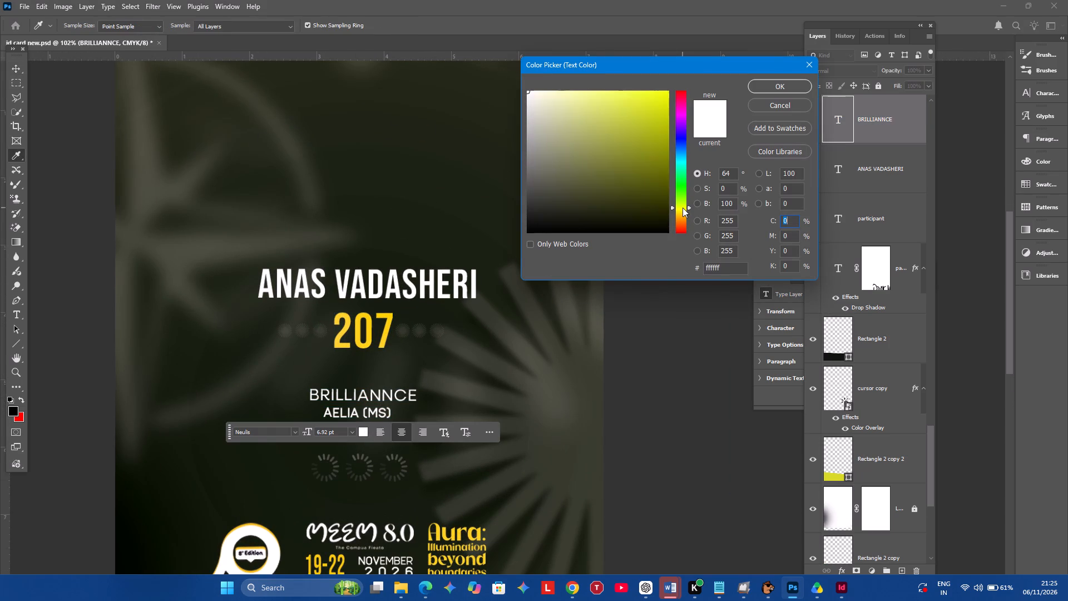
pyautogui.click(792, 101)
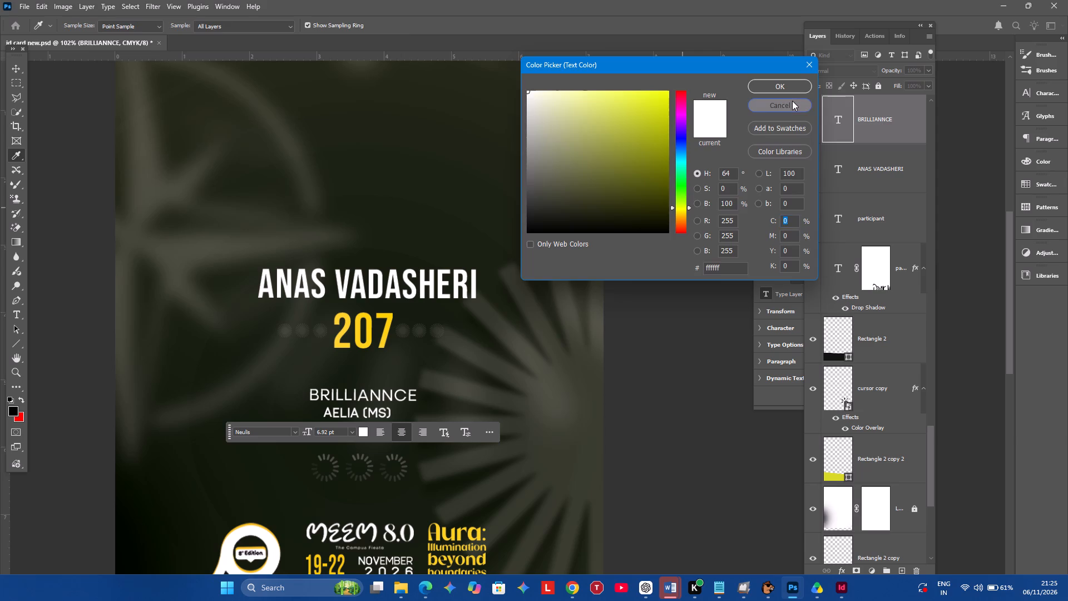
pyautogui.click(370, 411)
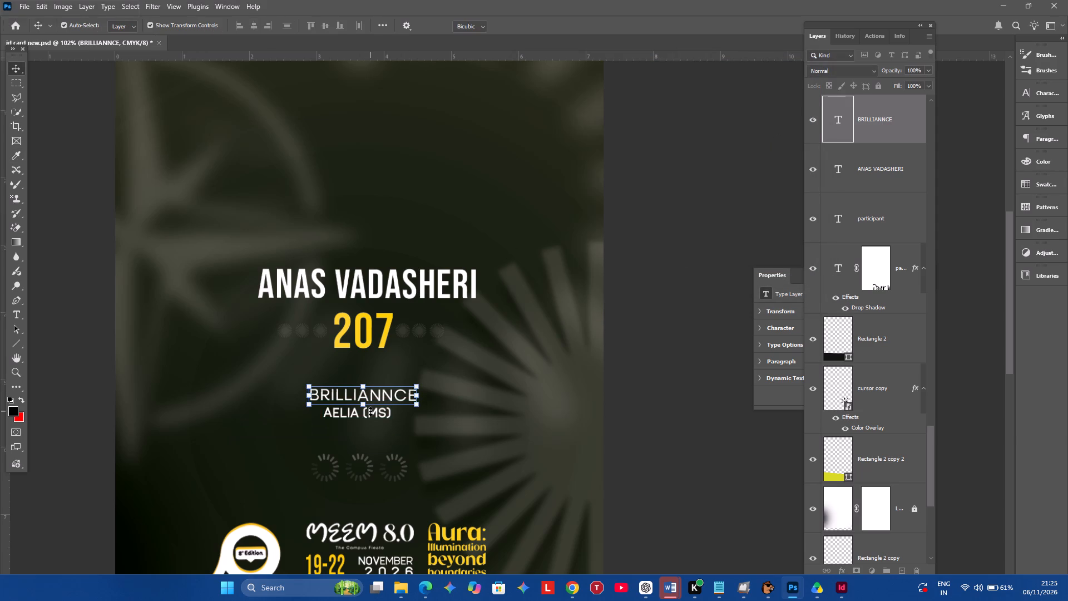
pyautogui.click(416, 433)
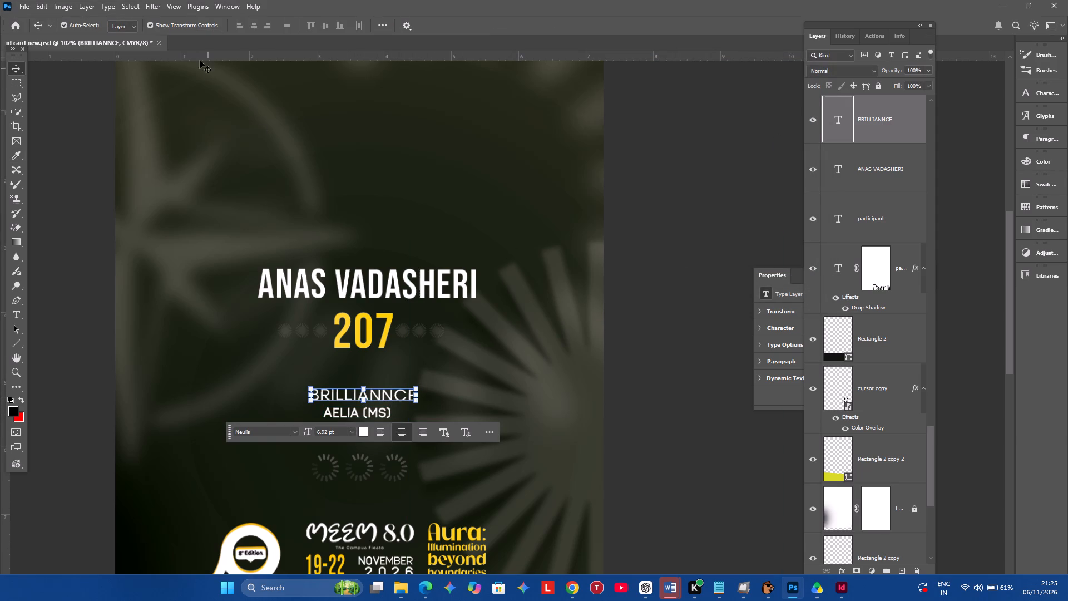
# Recolor the BRILLIANNCE text yellow (#ffd011) by sampling the color of the number 207.
pyautogui.click(364, 431)
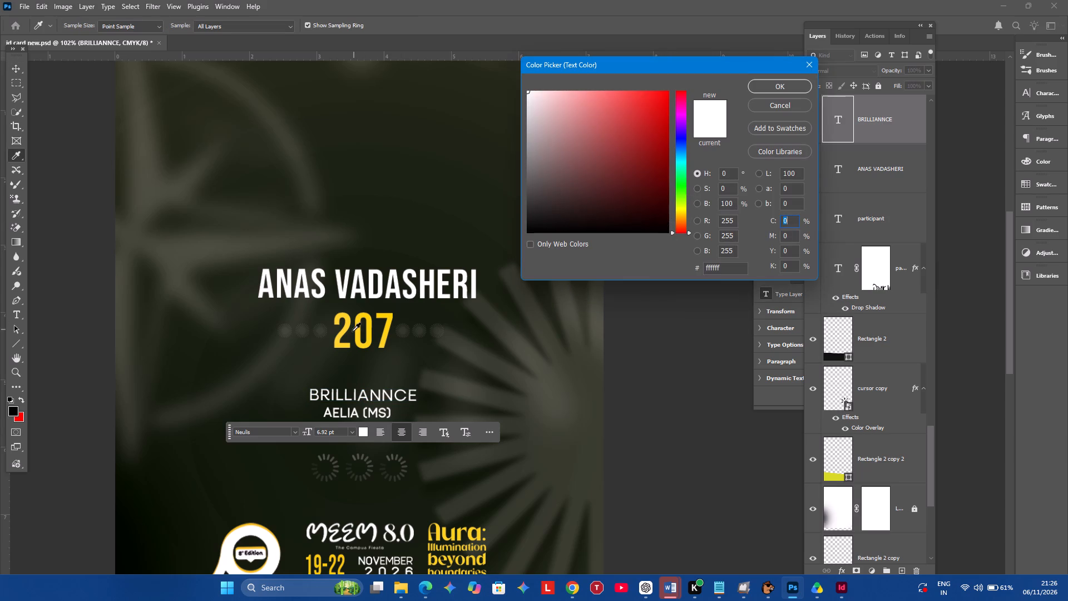
pyautogui.doubleClick(370, 337)
pyautogui.click(370, 337)
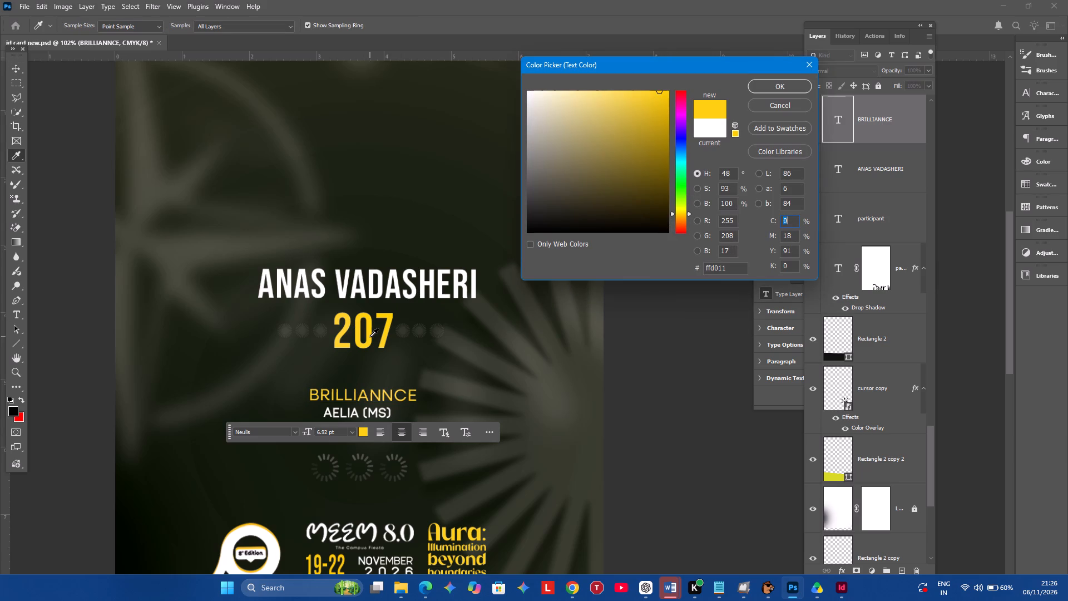
pyautogui.hotkey('ctrl', 'z')
pyautogui.click(792, 90)
pyautogui.click(662, 372)
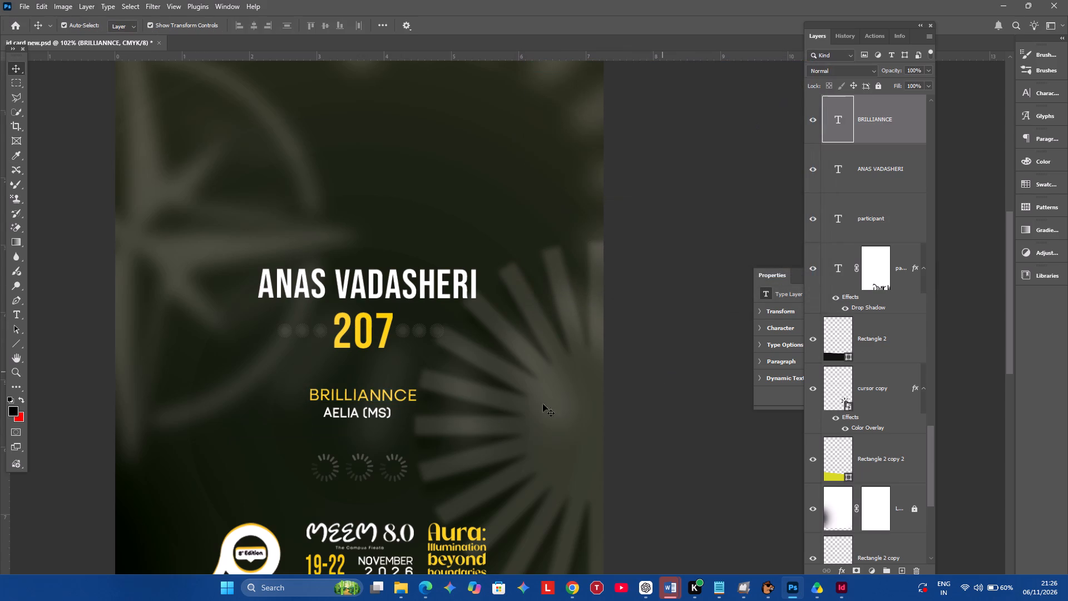
# Examine the 8th Edition logo and the MEEM 8.0 event details block, both up close and within the surrounding card layout.
pyautogui.keyDown('alt'); pyautogui.scroll(-9, 455, 418); pyautogui.keyUp('alt')
pyautogui.click(632, 472)
pyautogui.keyDown('alt'); pyautogui.scroll(-3, 431, 437); pyautogui.keyUp('alt')
pyautogui.keyDown('alt'); pyautogui.scroll(20, 490, 422); pyautogui.keyUp('alt')
pyautogui.keyDown('alt'); pyautogui.scroll(1, 490, 422); pyautogui.keyUp('alt')
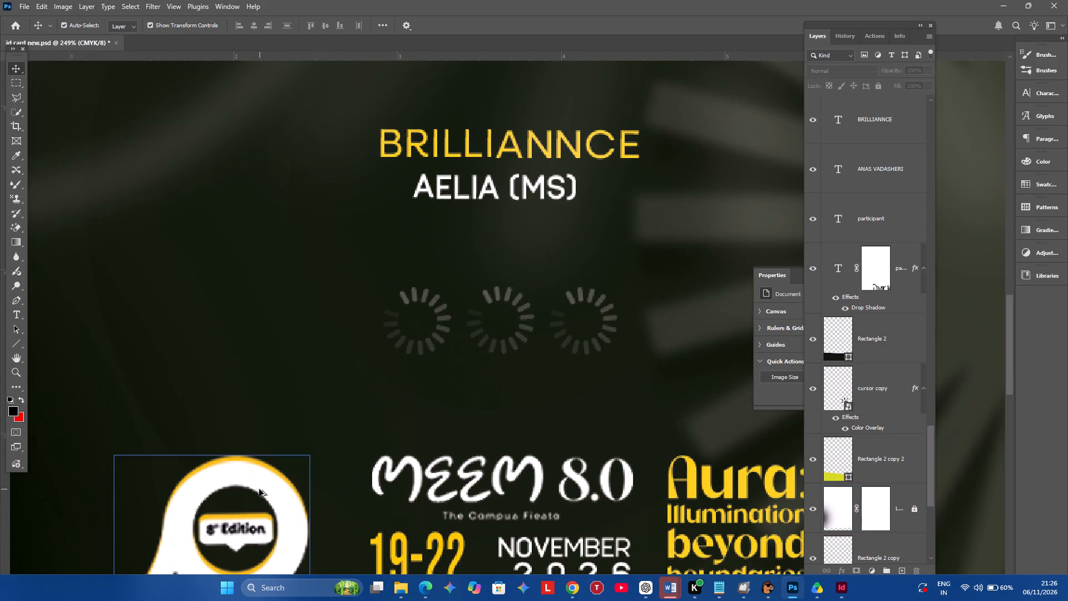
pyautogui.keyDown('alt'); pyautogui.scroll(-11, 258, 488); pyautogui.keyUp('alt')
pyautogui.scroll(-5, 399, 449)
pyautogui.scroll(-6, 350, 460)
pyautogui.keyDown('alt'); pyautogui.scroll(3, 234, 456); pyautogui.keyUp('alt')
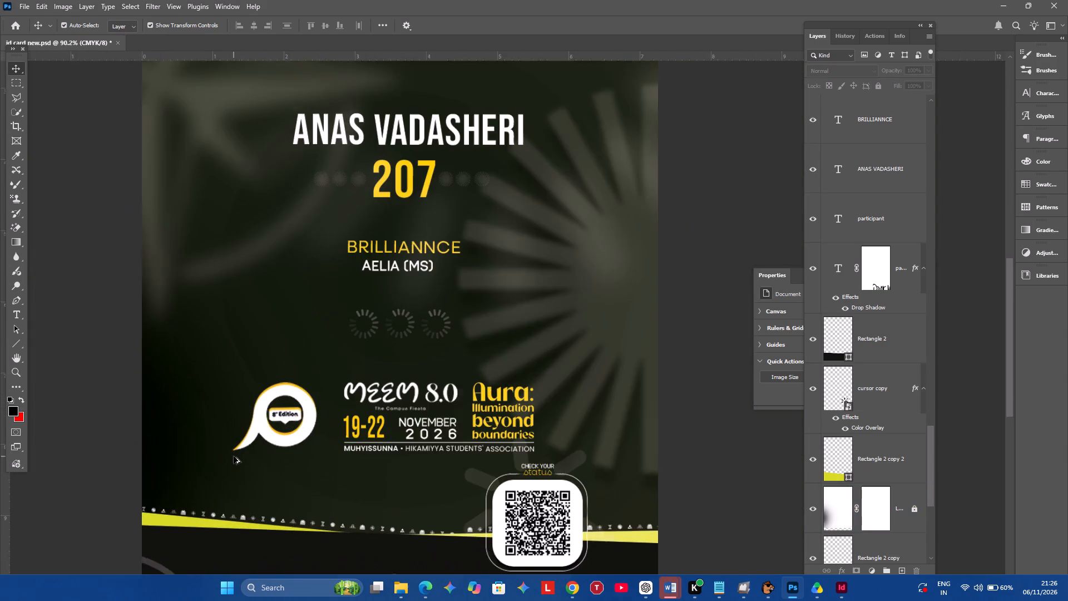
pyautogui.keyDown('alt'); pyautogui.scroll(2, 234, 456); pyautogui.keyUp('alt')
pyautogui.keyDown('alt'); pyautogui.scroll(4, 355, 442); pyautogui.keyUp('alt')
pyautogui.keyDown('alt'); pyautogui.scroll(-4, 176, 444); pyautogui.keyUp('alt')
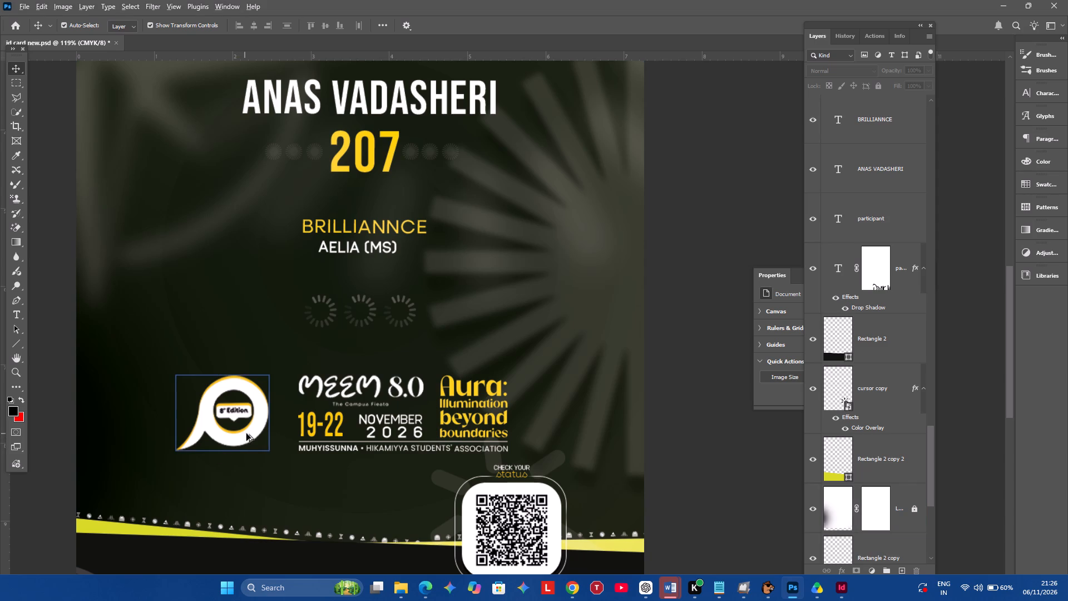
pyautogui.keyDown('alt'); pyautogui.scroll(-3, 250, 433); pyautogui.keyUp('alt')
pyautogui.keyDown('alt'); pyautogui.scroll(6, 261, 427); pyautogui.keyUp('alt')
pyautogui.keyDown('alt'); pyautogui.scroll(-2, 288, 404); pyautogui.keyUp('alt')
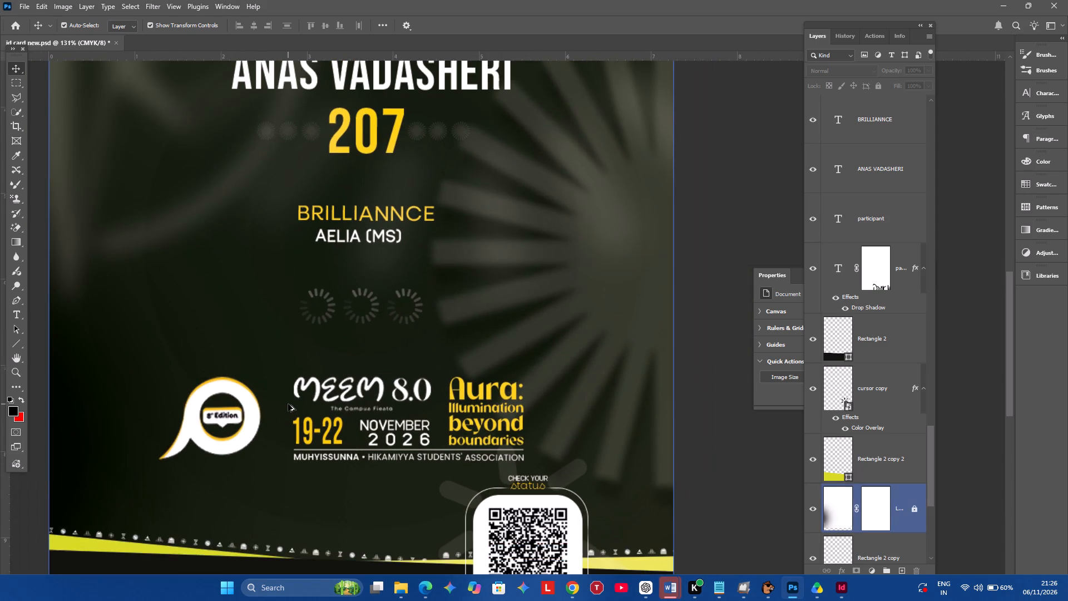
pyautogui.keyDown('alt'); pyautogui.scroll(-1, 288, 404); pyautogui.keyUp('alt')
pyautogui.keyDown('alt'); pyautogui.scroll(3, 289, 375); pyautogui.keyUp('alt')
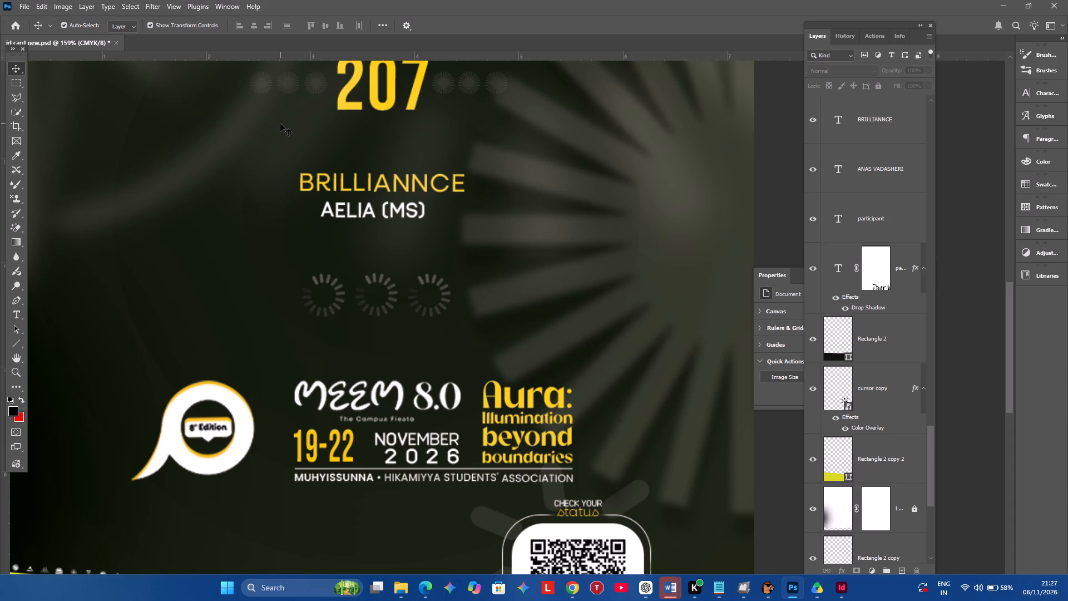
# Select the 2026 year text beneath NOVEMBER in the event details block for editing.
pyautogui.keyDown('alt'); pyautogui.scroll(-7, 350, 378); pyautogui.keyUp('alt')
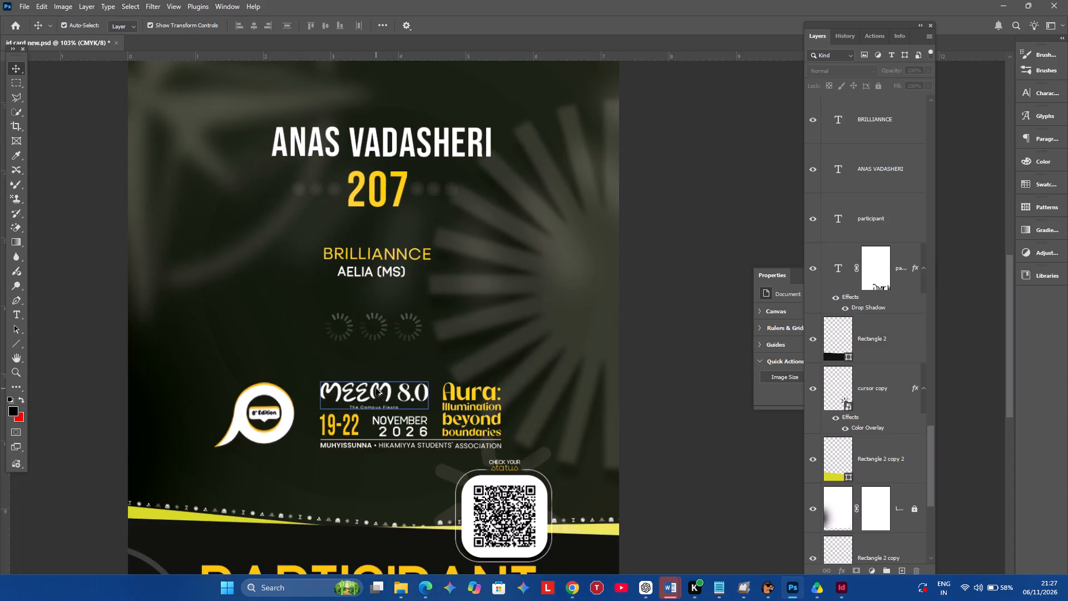
pyautogui.keyDown('alt'); pyautogui.scroll(-4, 376, 388); pyautogui.keyUp('alt')
pyautogui.keyDown('alt'); pyautogui.scroll(18, 388, 402); pyautogui.keyUp('alt')
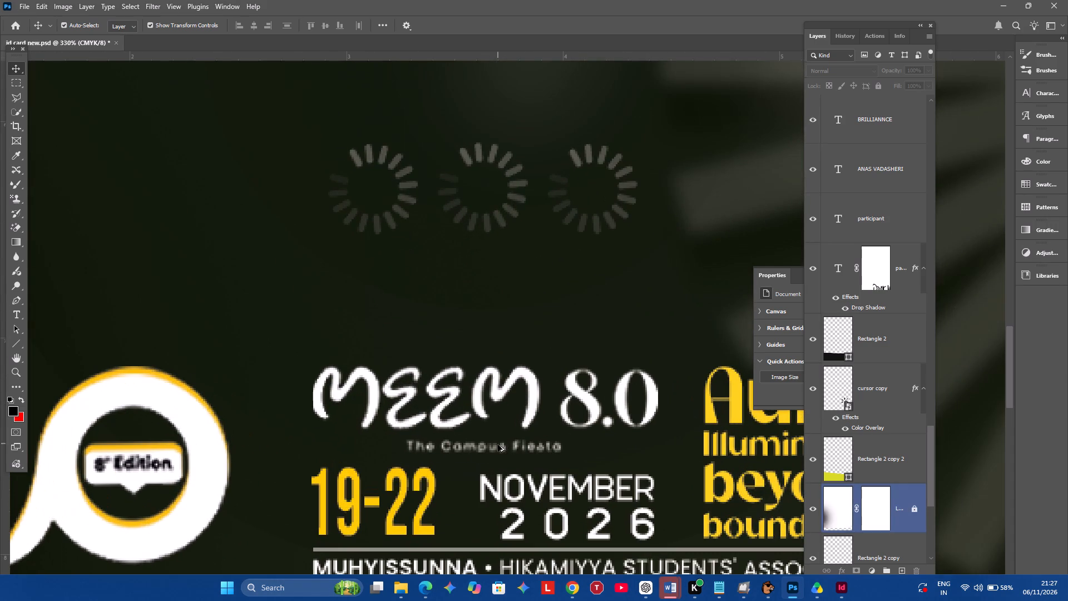
pyautogui.scroll(-4, 281, 510)
pyautogui.scroll(-2, 531, 459)
pyautogui.click(529, 468)
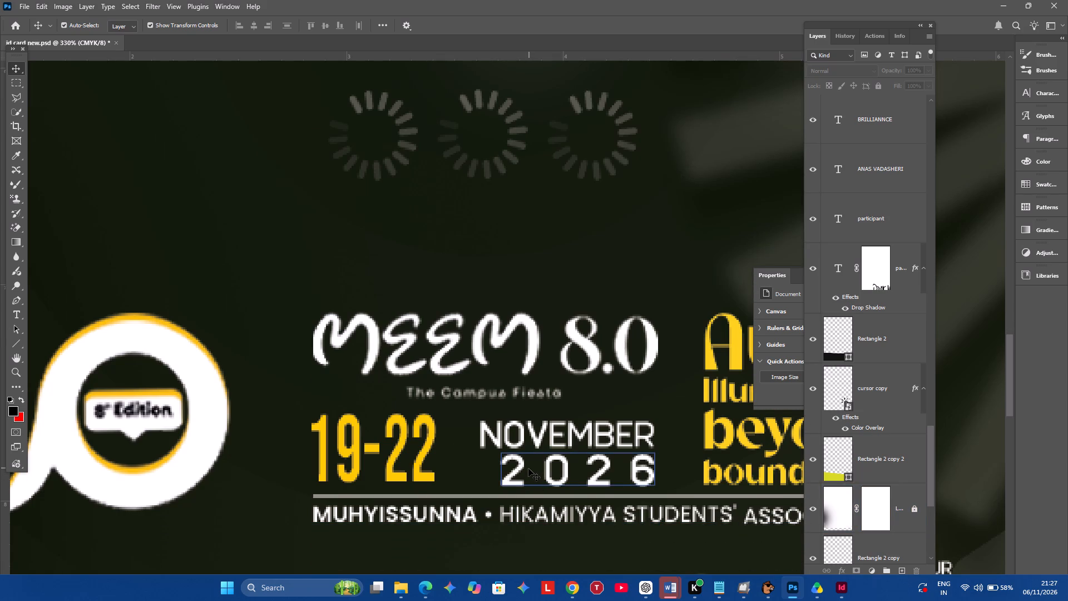
pyautogui.doubleClick(526, 469)
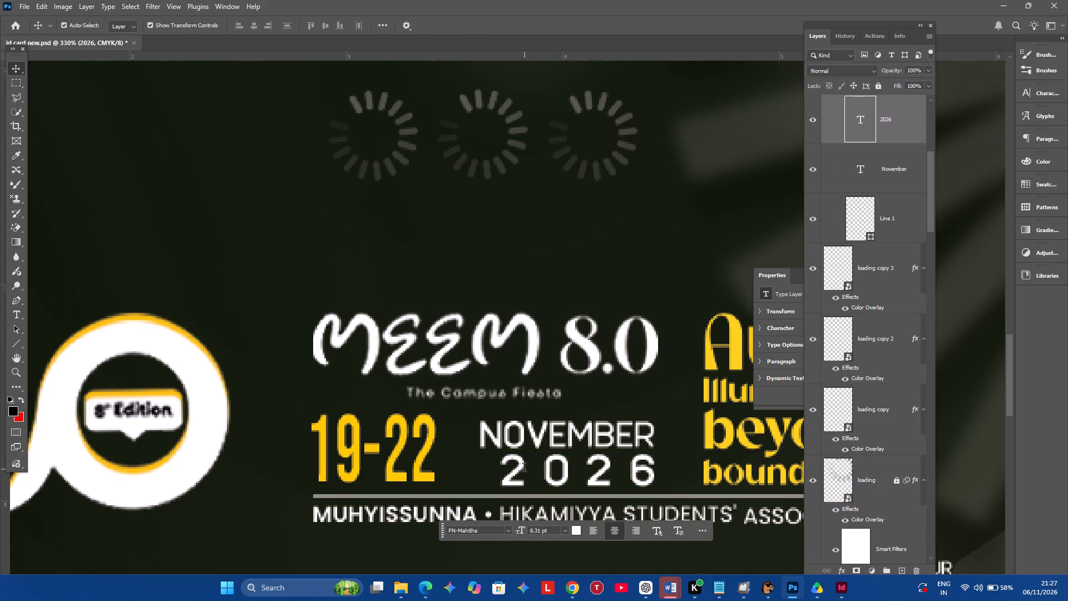
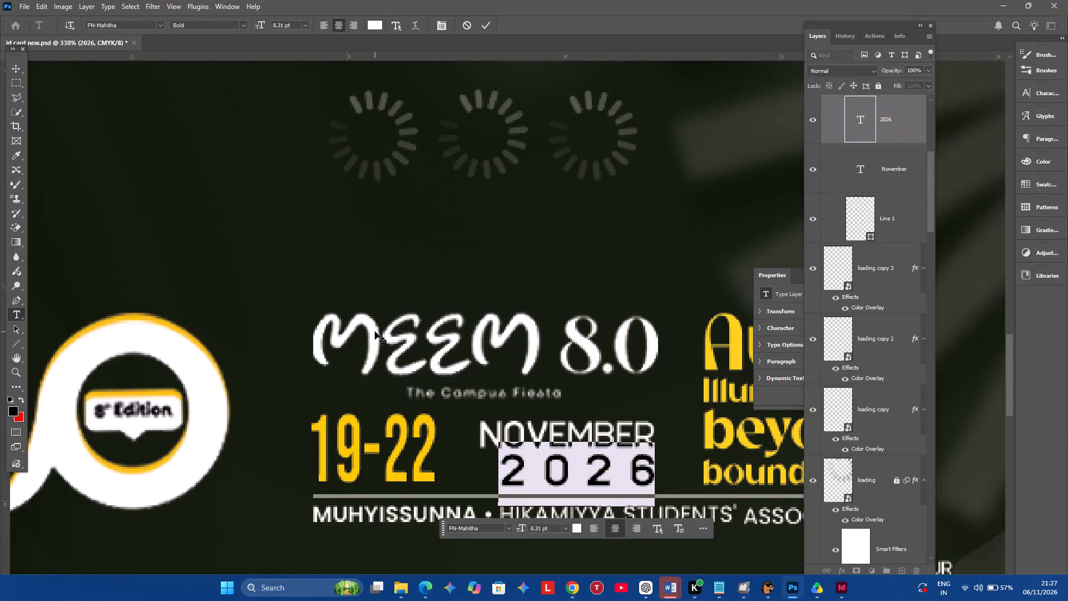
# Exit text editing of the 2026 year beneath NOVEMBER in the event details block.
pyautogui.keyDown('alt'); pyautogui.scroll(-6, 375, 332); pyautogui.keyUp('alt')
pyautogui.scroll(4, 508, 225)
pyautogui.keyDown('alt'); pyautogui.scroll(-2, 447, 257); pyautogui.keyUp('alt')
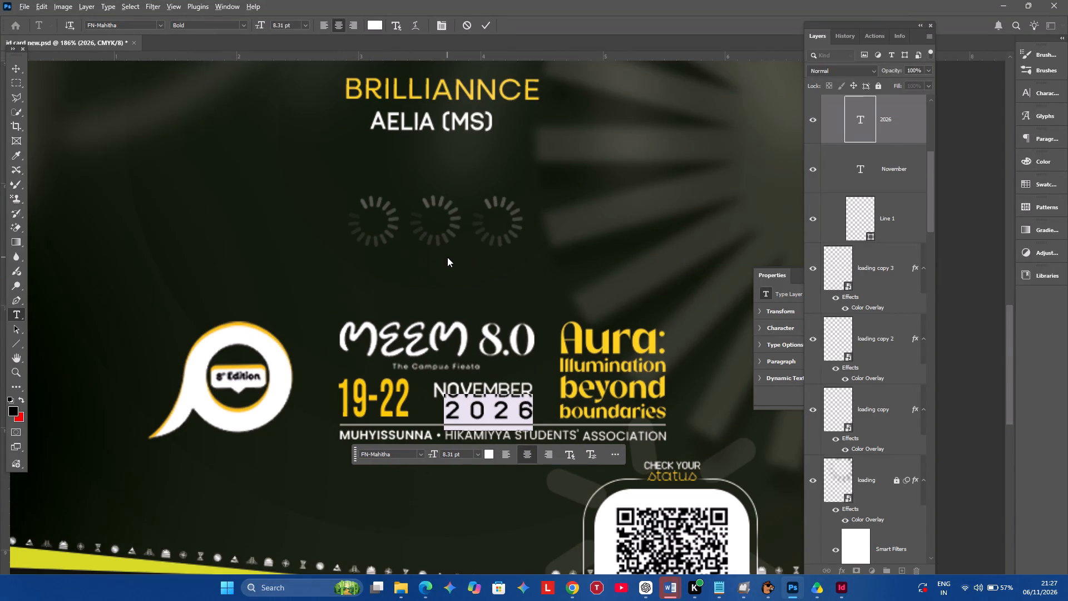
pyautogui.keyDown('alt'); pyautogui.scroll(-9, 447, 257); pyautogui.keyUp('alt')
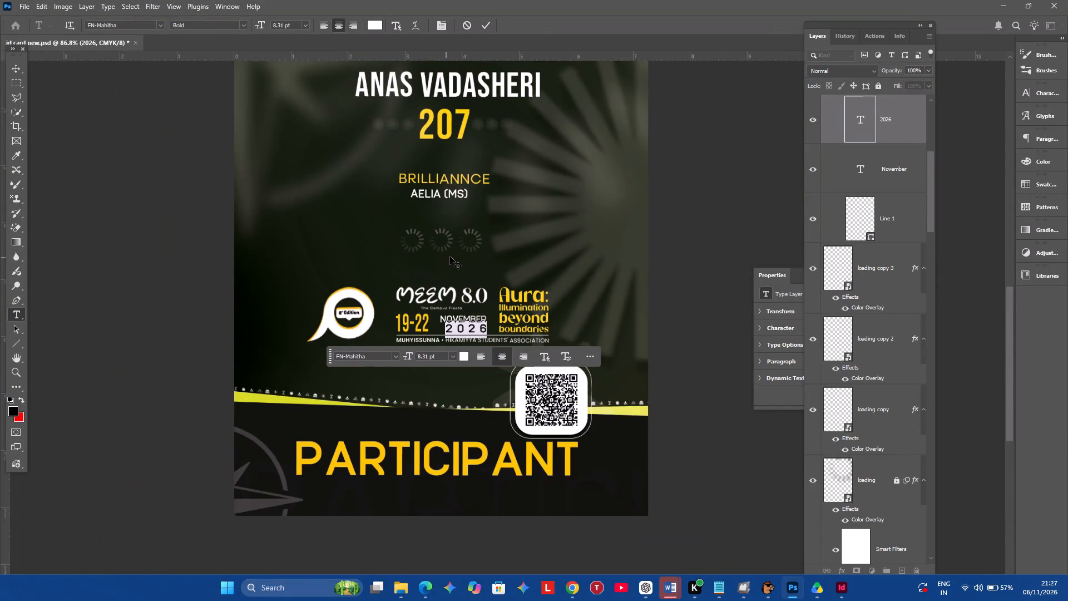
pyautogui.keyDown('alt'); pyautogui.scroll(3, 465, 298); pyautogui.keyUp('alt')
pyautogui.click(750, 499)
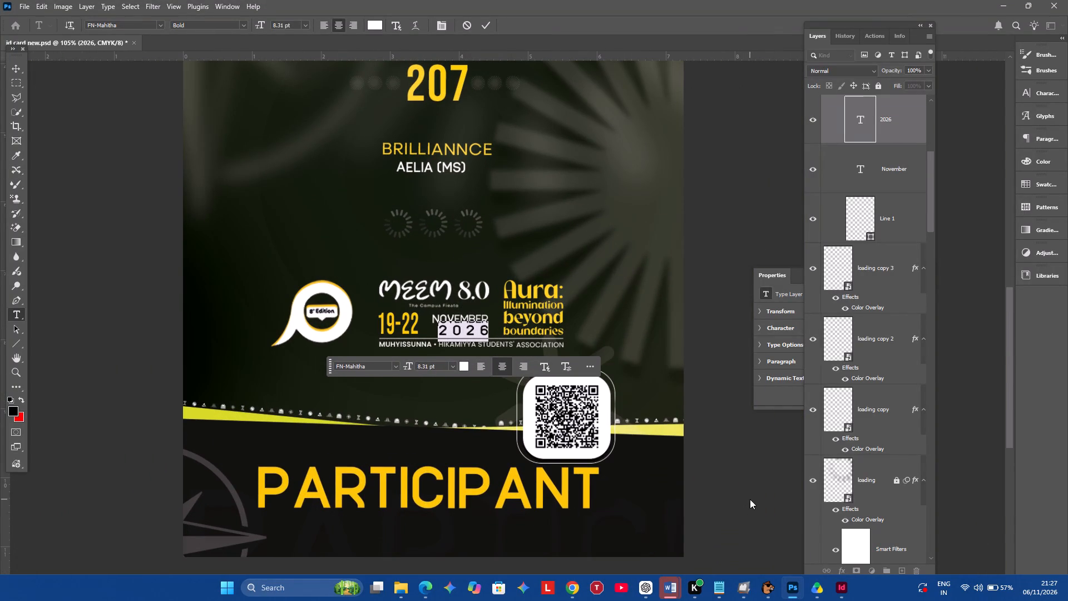
# Deselect the 2026 text layer and examine the QR code badge, its CHECK YOUR status label and the surrounding lower card layout.
pyautogui.scroll(5, 571, 416)
pyautogui.keyDown('alt'); pyautogui.scroll(5, 601, 378); pyautogui.keyUp('alt')
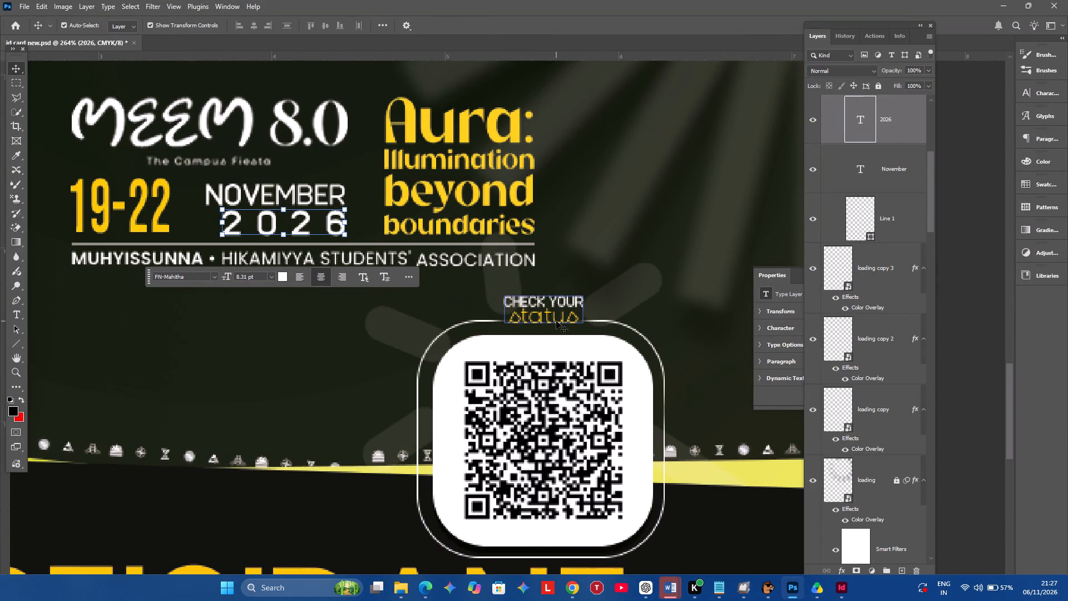
pyautogui.keyDown('alt'); pyautogui.scroll(-11, 554, 322); pyautogui.keyUp('alt')
pyautogui.click(725, 446)
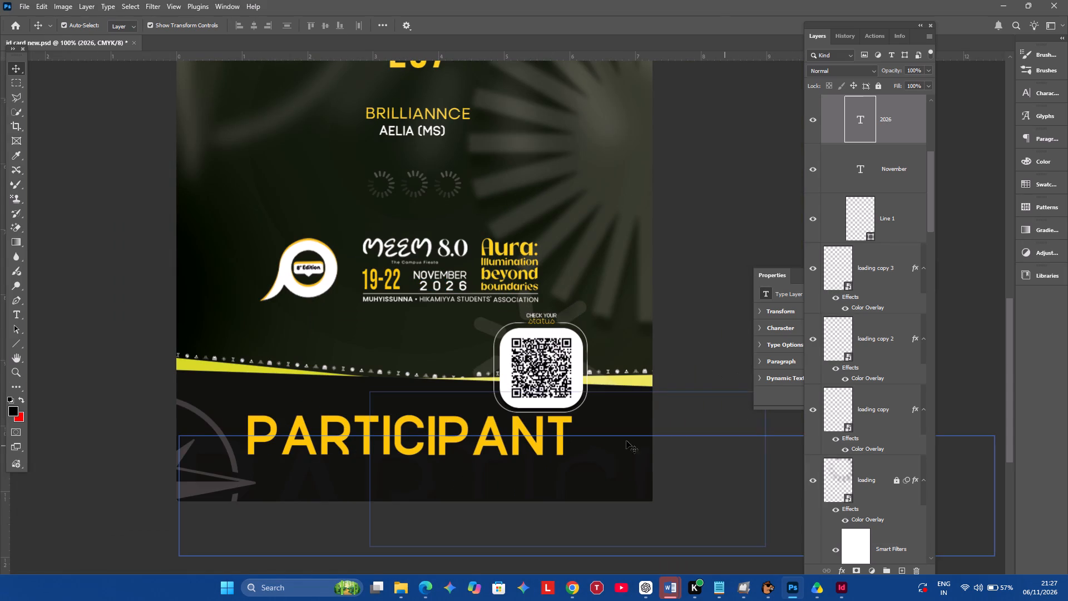
pyautogui.click(700, 287)
pyautogui.keyDown('alt'); pyautogui.scroll(-4, 505, 341); pyautogui.keyUp('alt')
pyautogui.keyDown('alt'); pyautogui.scroll(7, 498, 393); pyautogui.keyUp('alt')
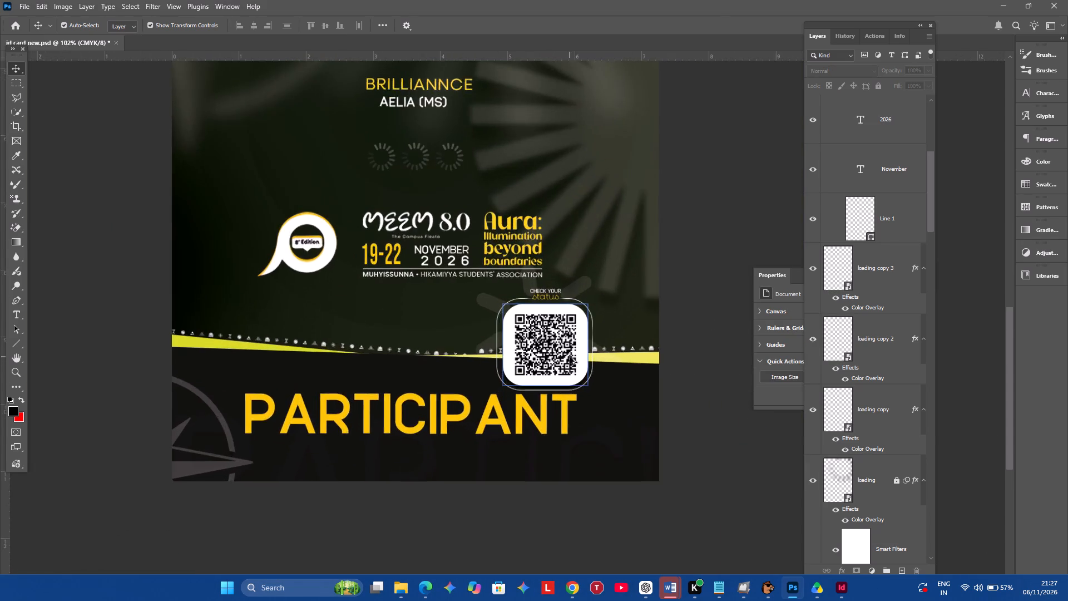
pyautogui.keyDown('alt'); pyautogui.scroll(7, 570, 357); pyautogui.keyUp('alt')
pyautogui.keyDown('alt'); pyautogui.scroll(-3, 545, 367); pyautogui.keyUp('alt')
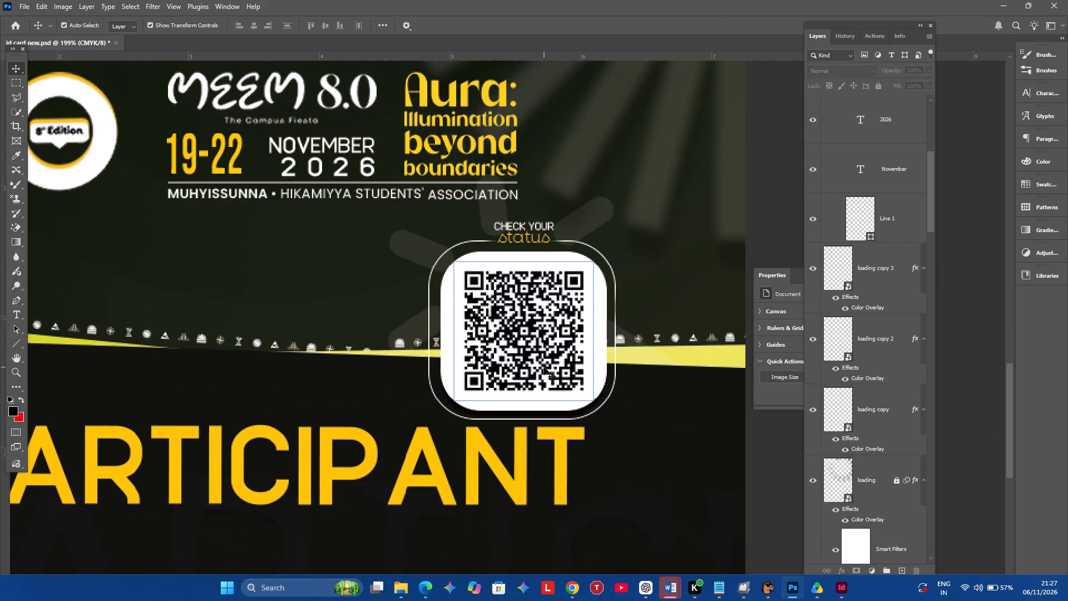
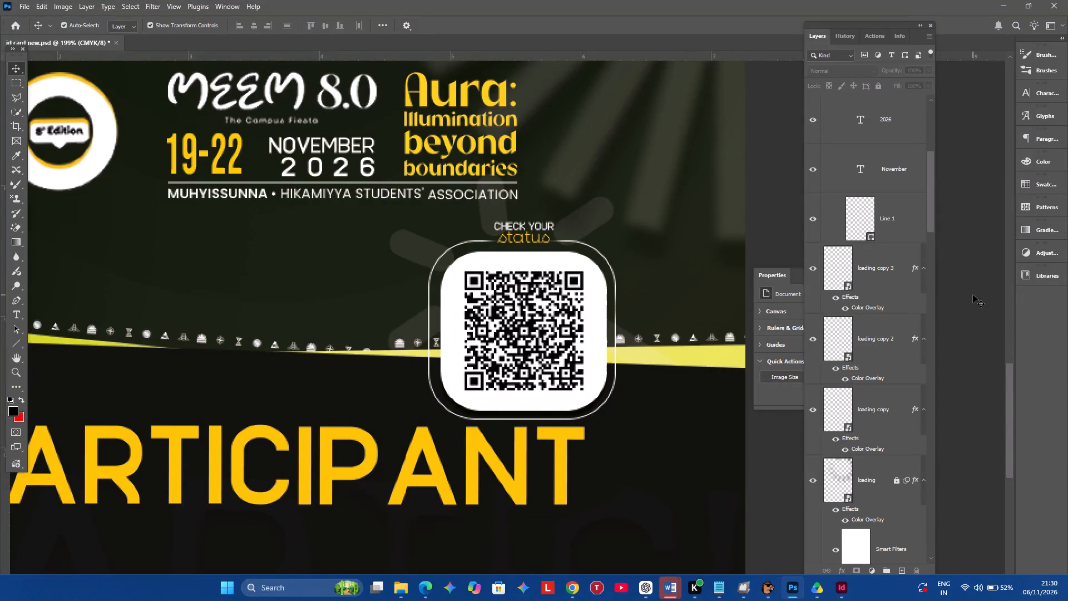
# Examine the participant card's overall layout, including its event details, QR badge and background compass and sunburst decorations.
pyautogui.keyDown('alt'); pyautogui.scroll(-11, 541, 287); pyautogui.keyUp('alt')
pyautogui.scroll(3, 431, 311)
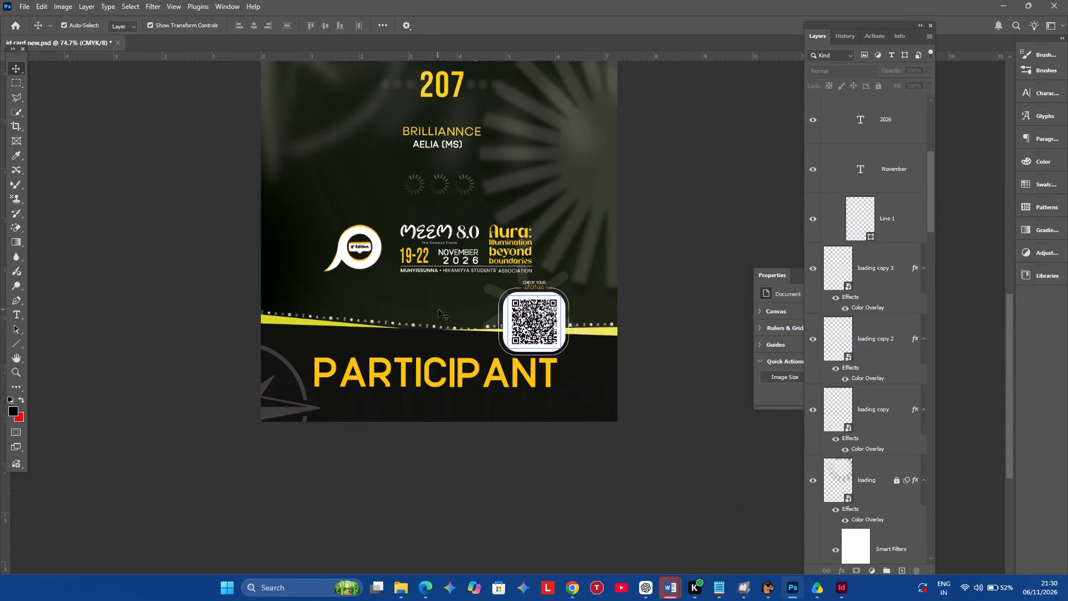
pyautogui.scroll(7, 438, 309)
pyautogui.keyDown('alt'); pyautogui.scroll(-8, 451, 327); pyautogui.keyUp('alt')
pyautogui.click(768, 592)
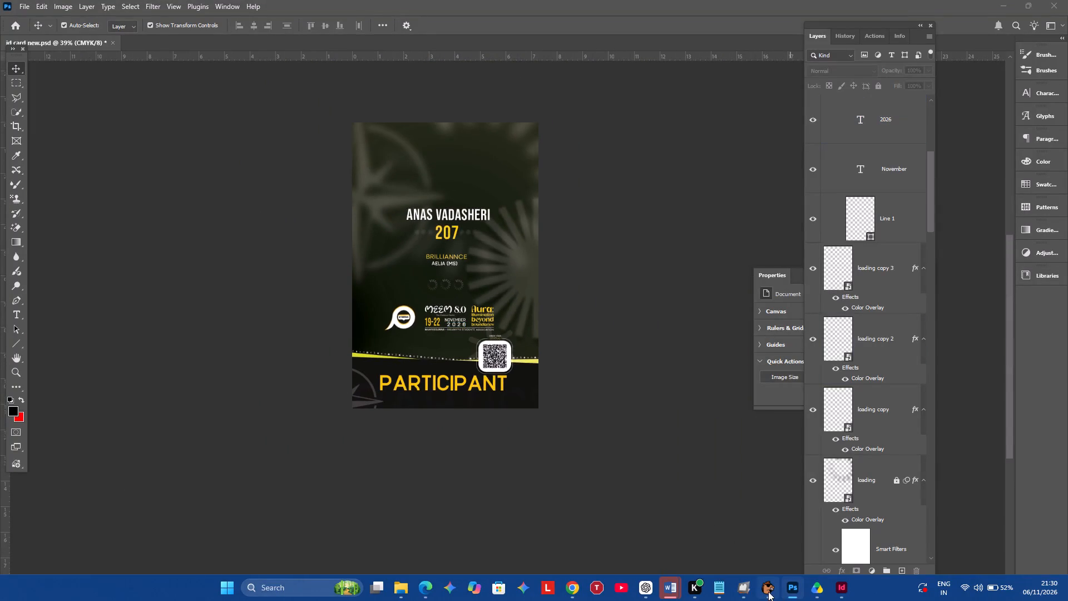
pyautogui.click(650, 493)
pyautogui.keyDown('alt'); pyautogui.scroll(3, 458, 297); pyautogui.keyUp('alt')
pyautogui.scroll(13, 476, 301)
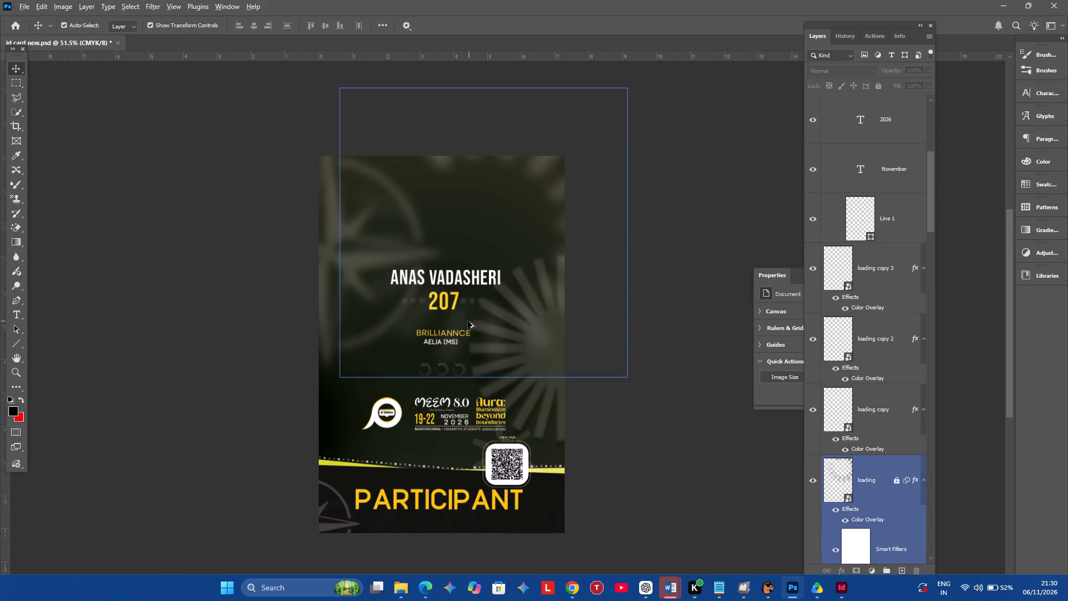
pyautogui.scroll(1, 468, 321)
pyautogui.scroll(-2, 339, 231)
pyautogui.keyDown('alt'); pyautogui.scroll(-3, 337, 224); pyautogui.keyUp('alt')
pyautogui.click(322, 208)
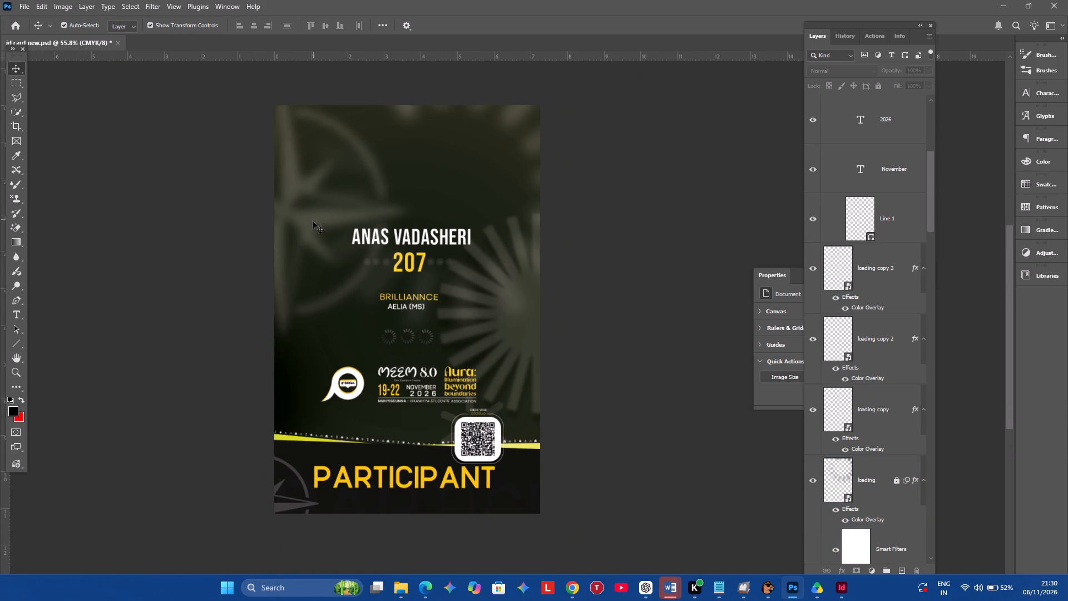
pyautogui.click(330, 226)
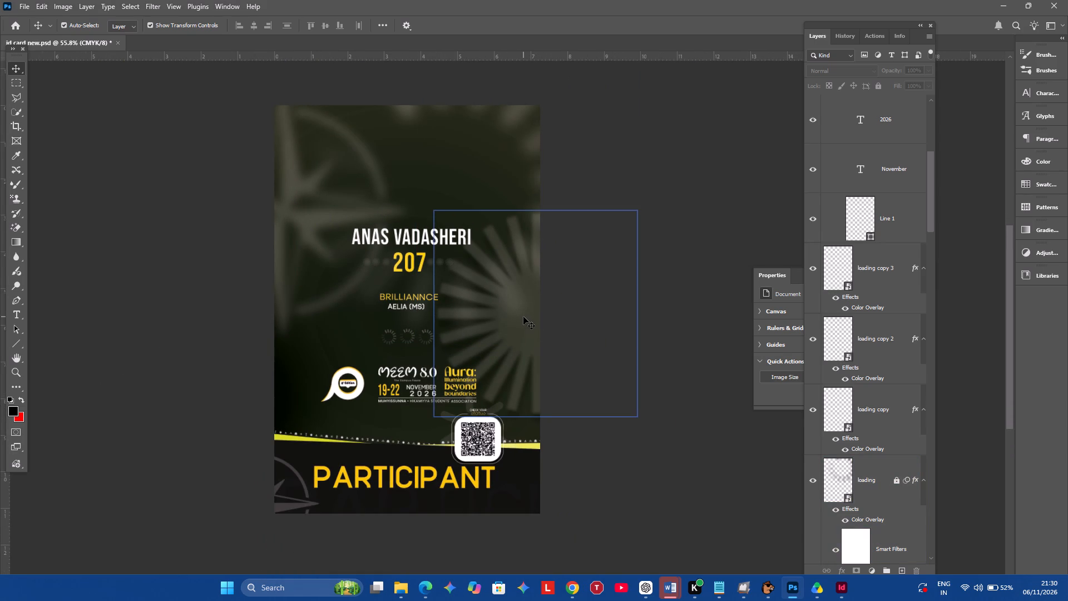
pyautogui.click(523, 317)
pyautogui.click(628, 135)
pyautogui.click(481, 146)
pyautogui.moveTo(556, 111); pyautogui.dragTo(520, 208)
# Unlock the yellow Color Fill 1 layer near the bottom of the layer stack.
pyautogui.scroll(-15, 951, 425)
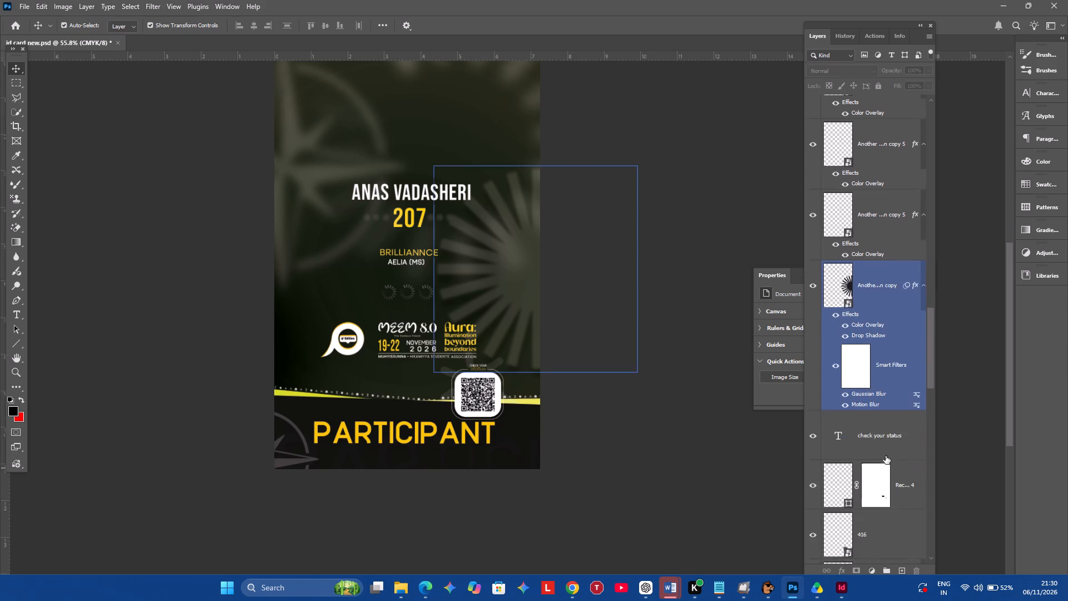
pyautogui.scroll(-18, 886, 456)
pyautogui.scroll(-14, 882, 477)
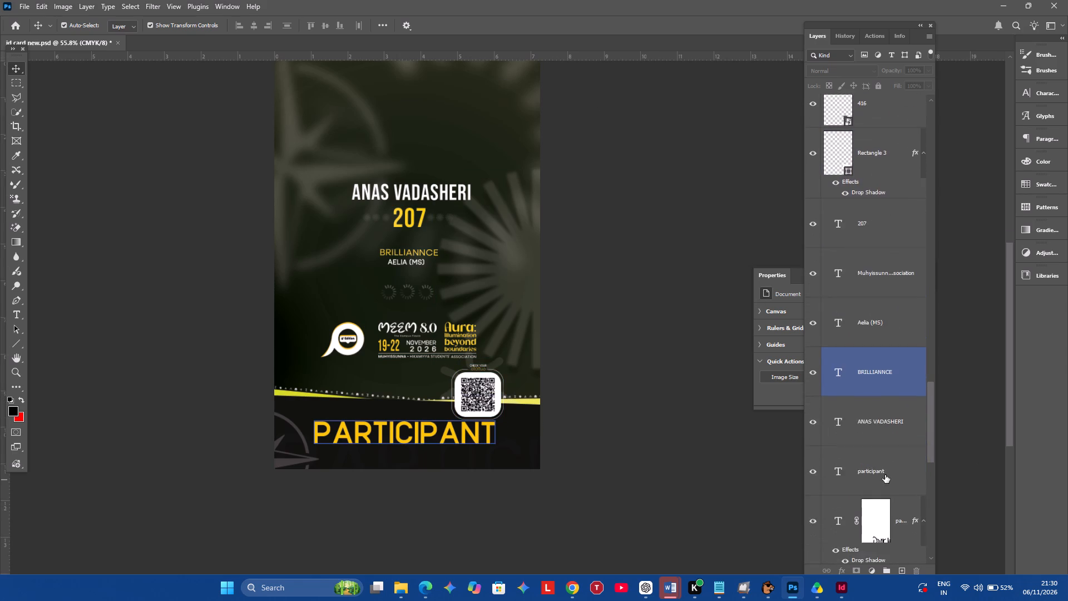
pyautogui.scroll(-19, 886, 474)
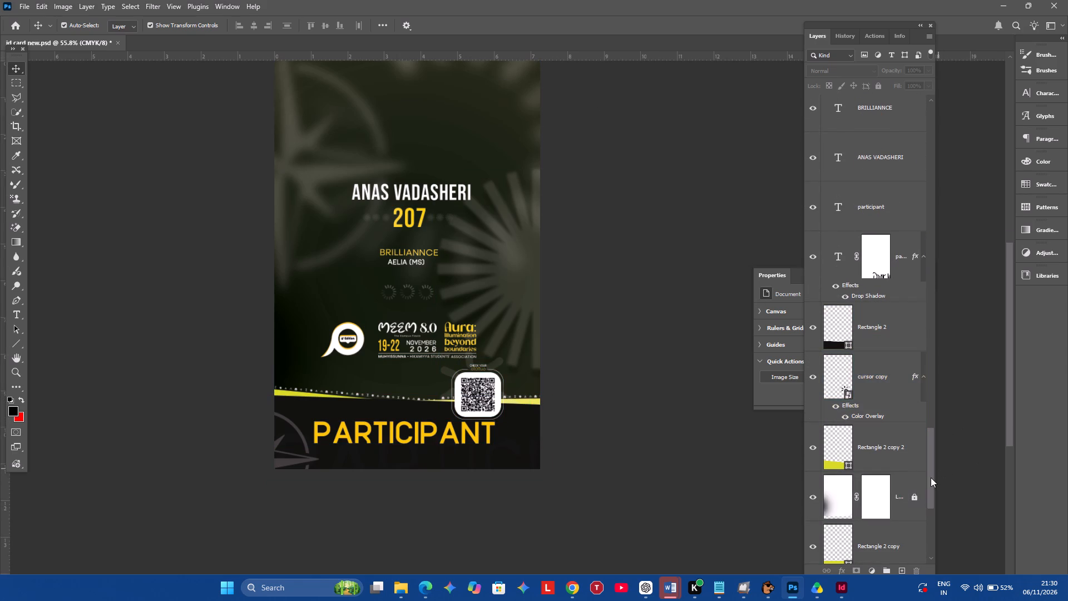
pyautogui.moveTo(931, 479); pyautogui.dragTo(932, 544)
pyautogui.click(829, 445)
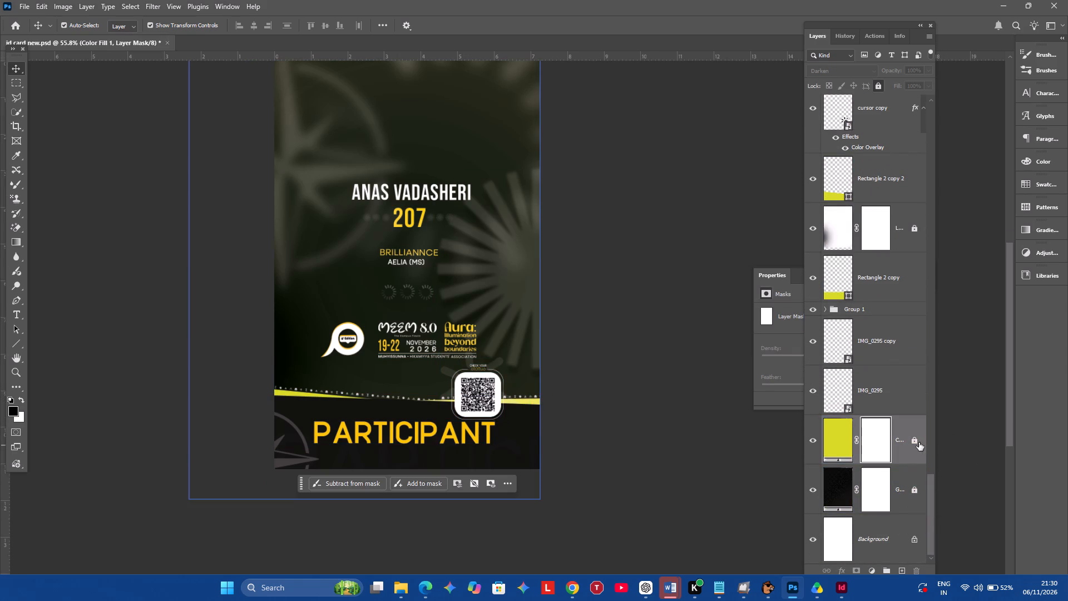
pyautogui.click(916, 441)
# Try yellow, red, magenta, near-black and pale tones on the Color Fill 1 layer and apply a slightly brighter yellow.
pyautogui.doubleClick(840, 443)
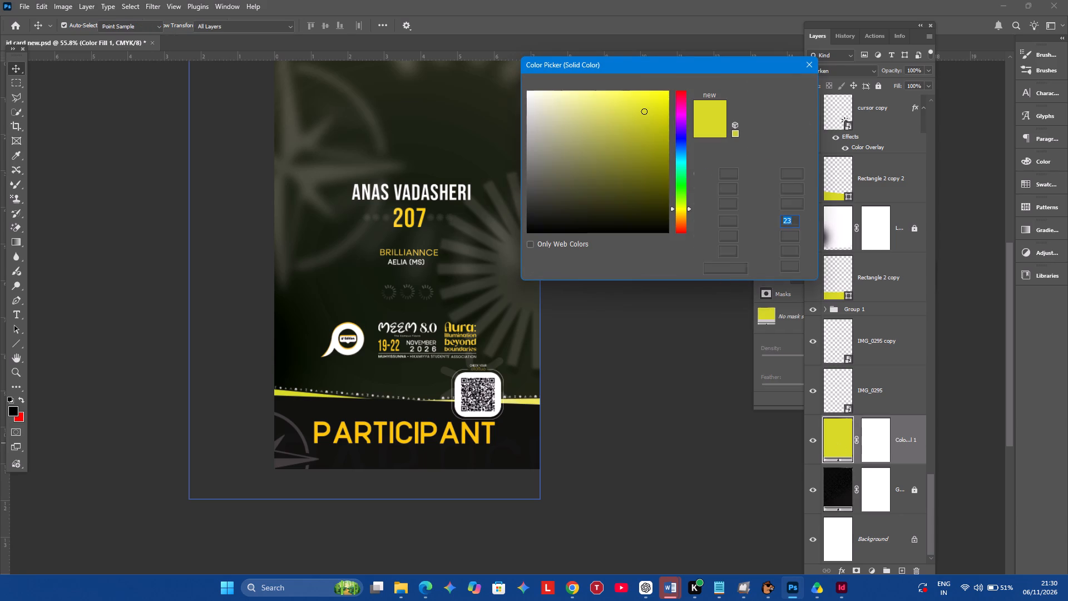
pyautogui.moveTo(654, 149); pyautogui.dragTo(659, 145)
pyautogui.moveTo(659, 150); pyautogui.dragTo(670, 132)
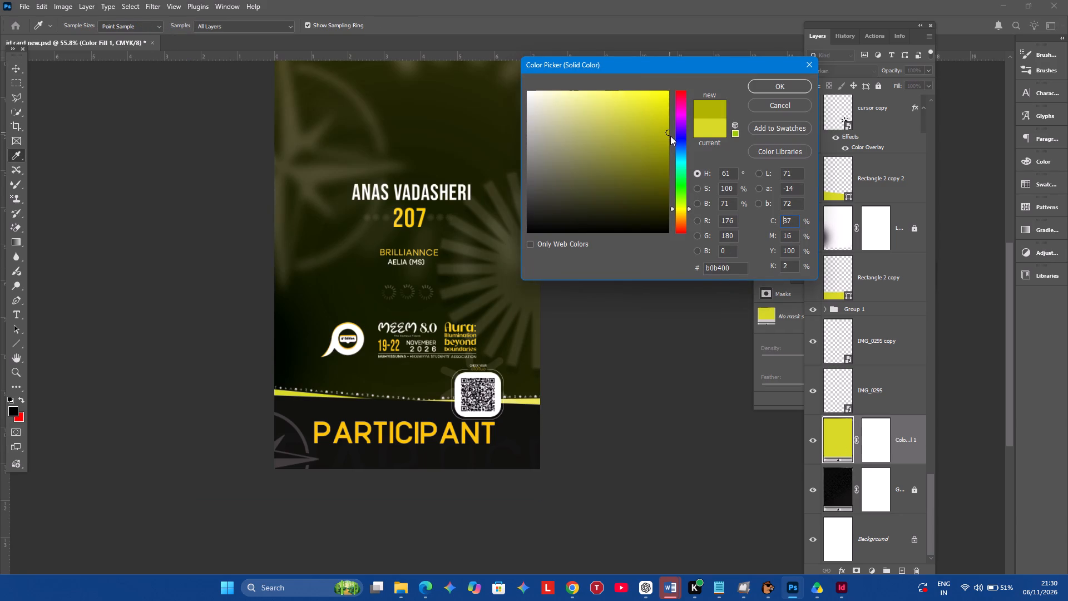
pyautogui.moveTo(684, 209); pyautogui.dragTo(689, 216)
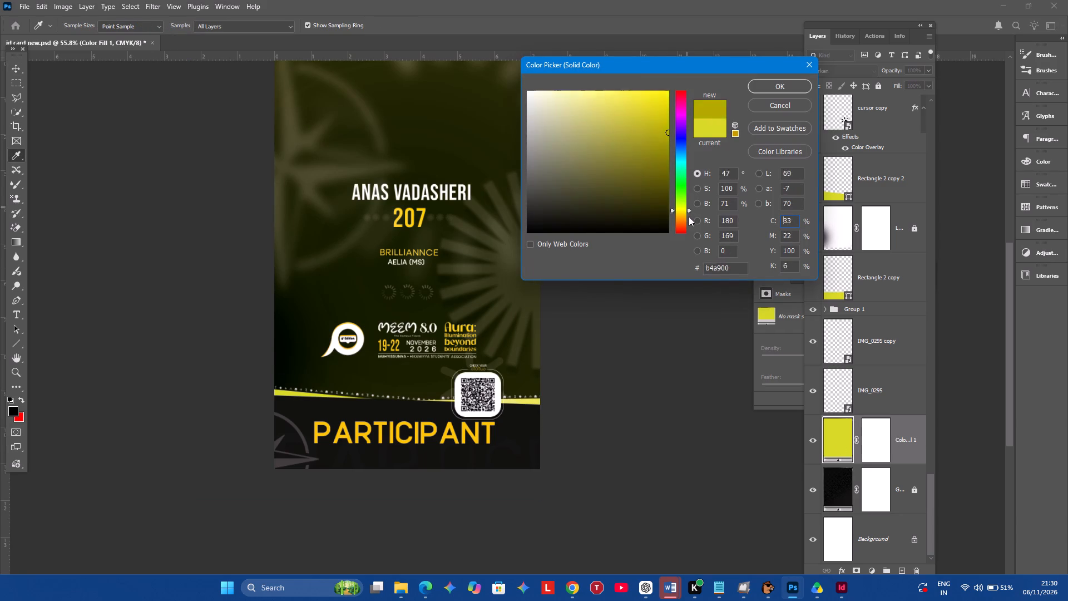
pyautogui.moveTo(689, 216); pyautogui.dragTo(699, 88)
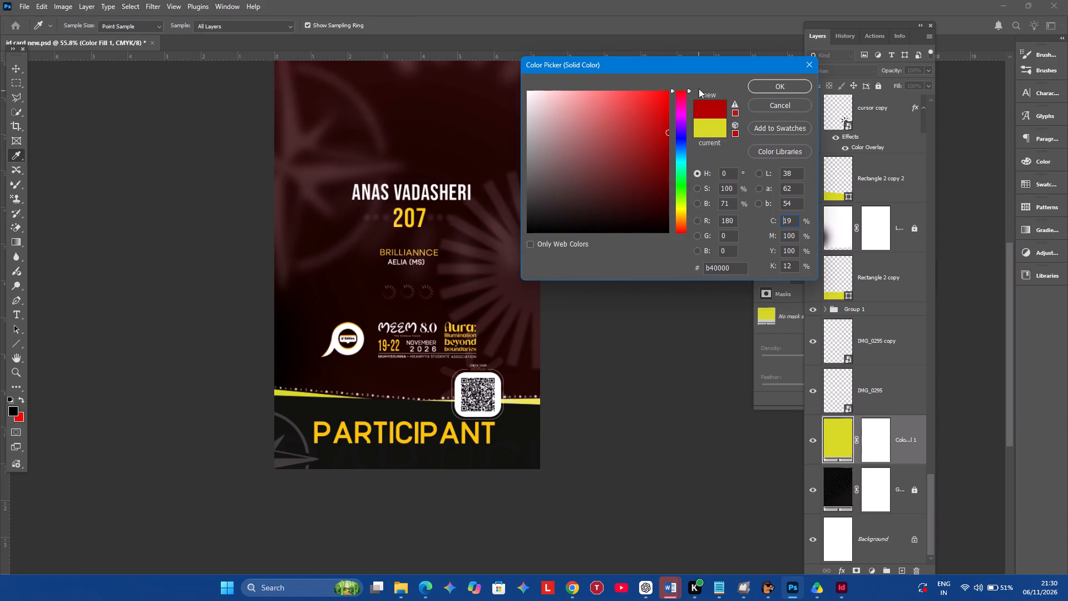
pyautogui.moveTo(699, 88); pyautogui.dragTo(682, 95)
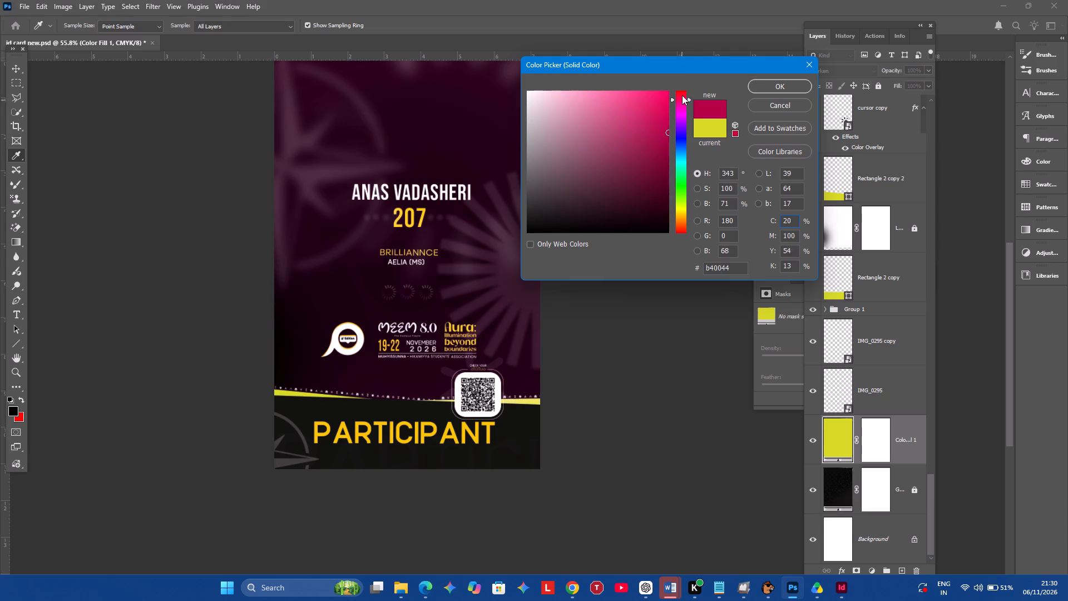
pyautogui.moveTo(682, 95); pyautogui.dragTo(686, 80)
pyautogui.moveTo(636, 114); pyautogui.dragTo(671, 86)
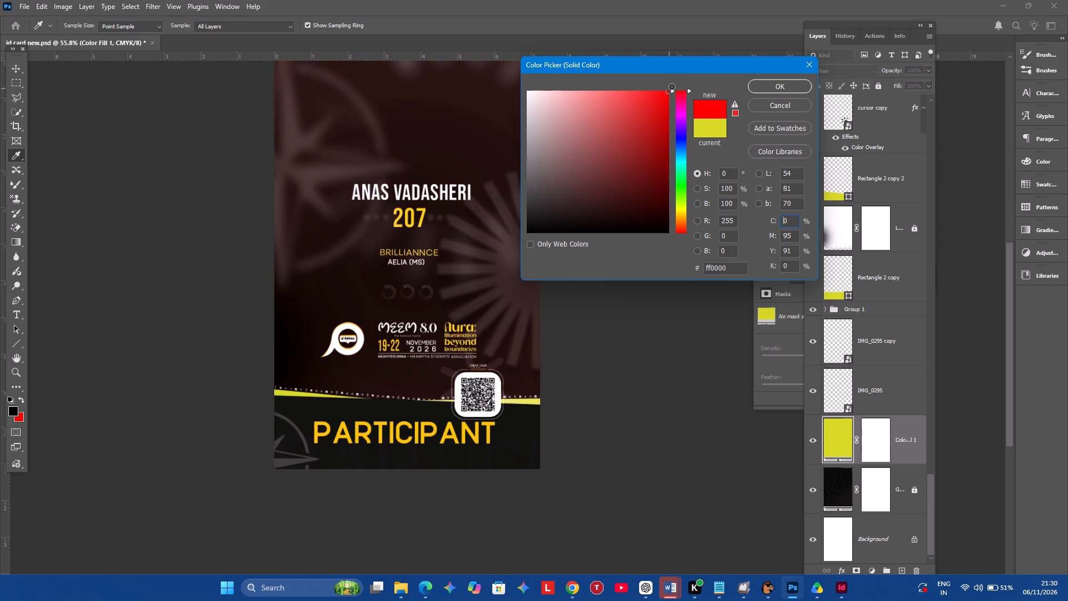
pyautogui.moveTo(671, 86); pyautogui.dragTo(618, 224)
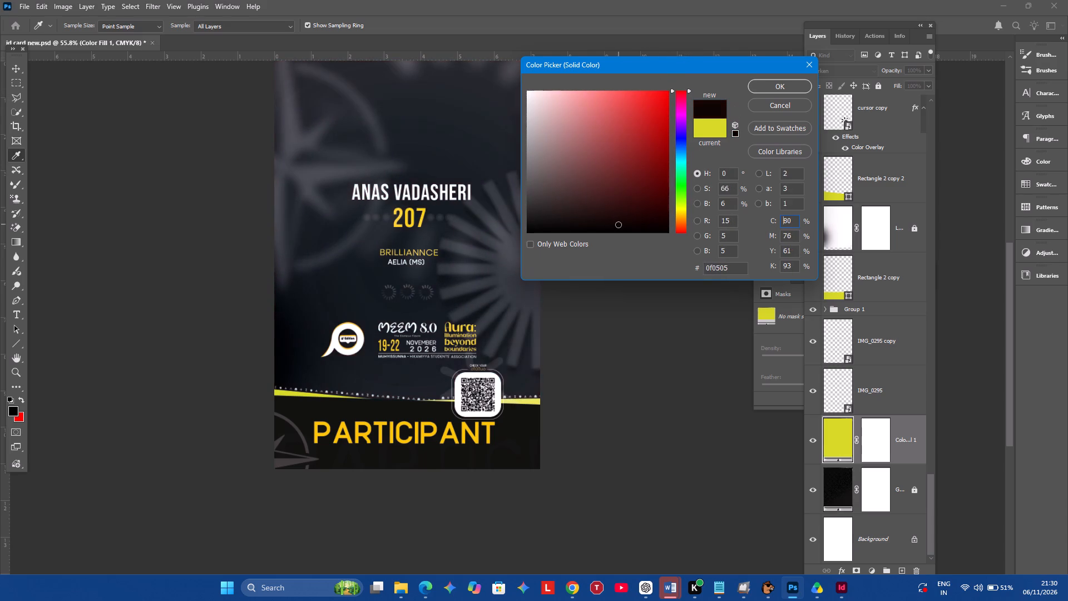
pyautogui.moveTo(618, 224); pyautogui.dragTo(525, 86)
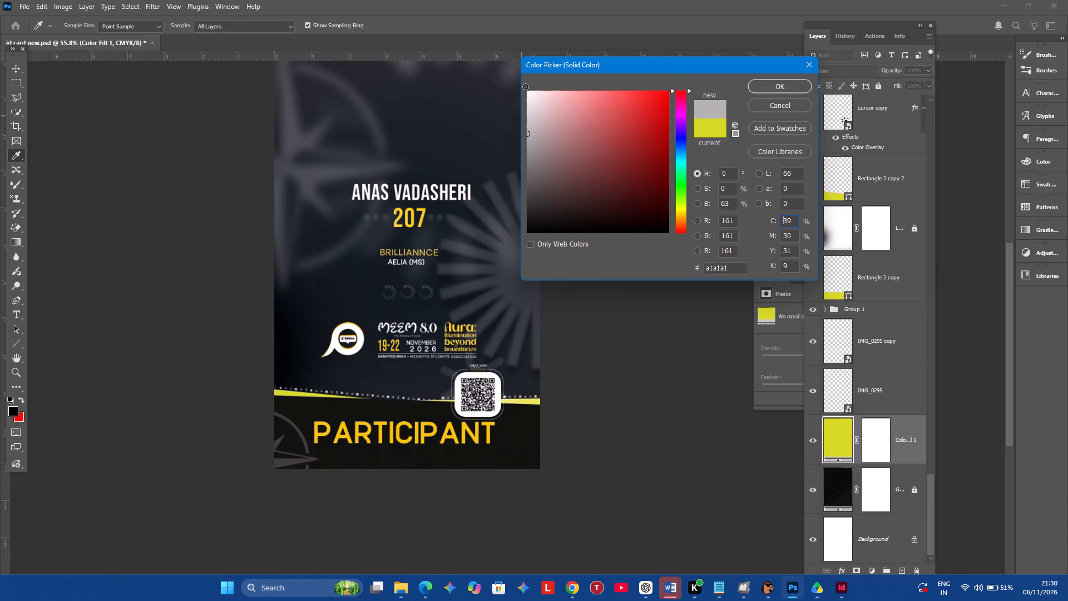
pyautogui.moveTo(525, 86); pyautogui.dragTo(530, 73)
pyautogui.click(689, 192)
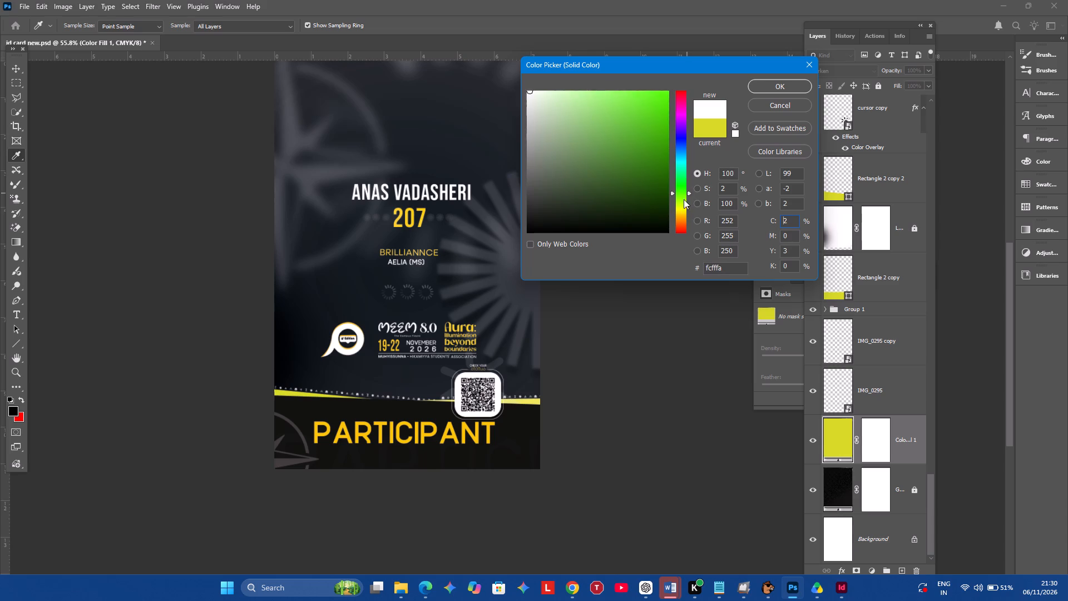
pyautogui.click(683, 206)
pyautogui.moveTo(629, 160); pyautogui.dragTo(679, 150)
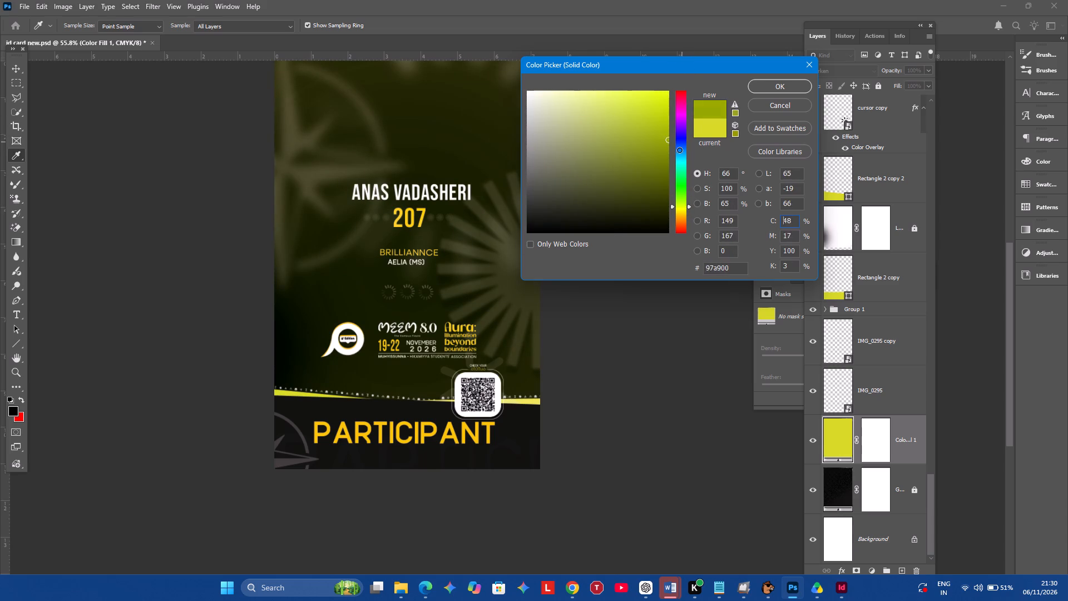
pyautogui.moveTo(679, 150); pyautogui.dragTo(586, 90)
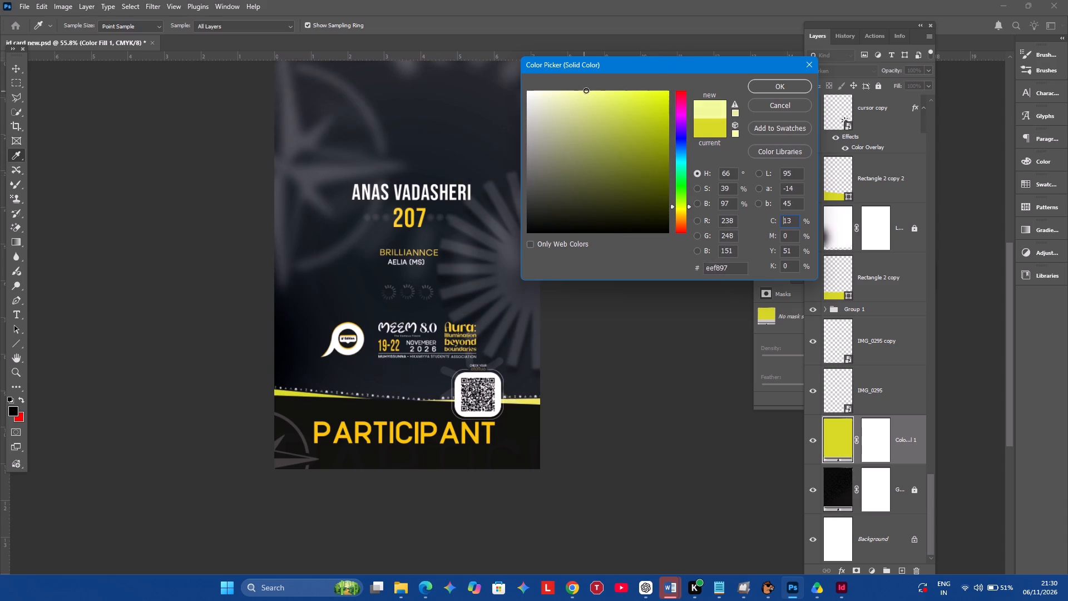
pyautogui.moveTo(586, 90); pyautogui.dragTo(625, 90)
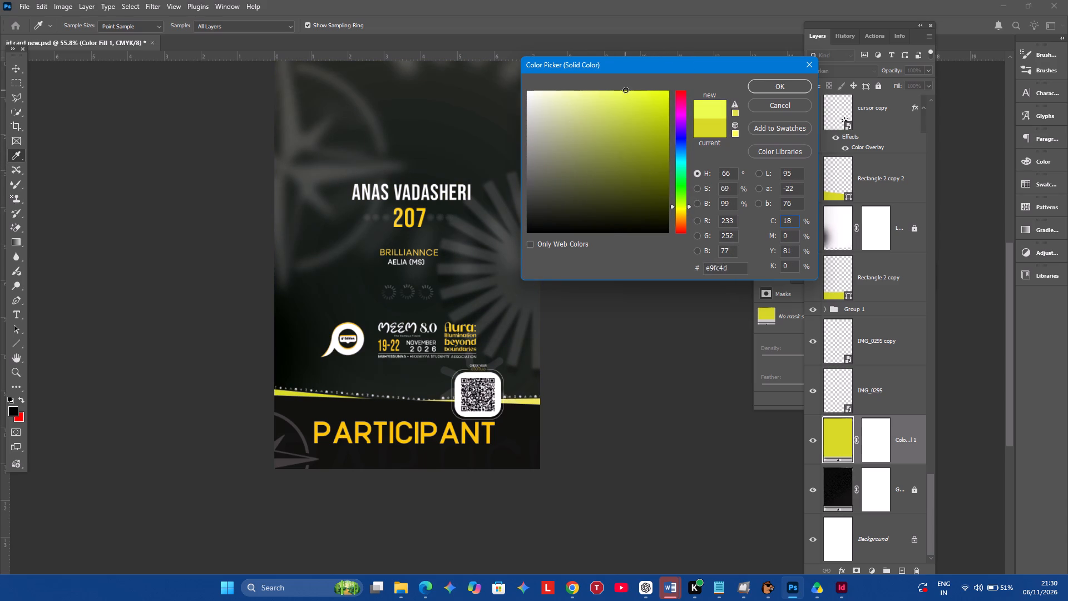
pyautogui.moveTo(625, 90); pyautogui.dragTo(639, 81)
pyautogui.click(771, 83)
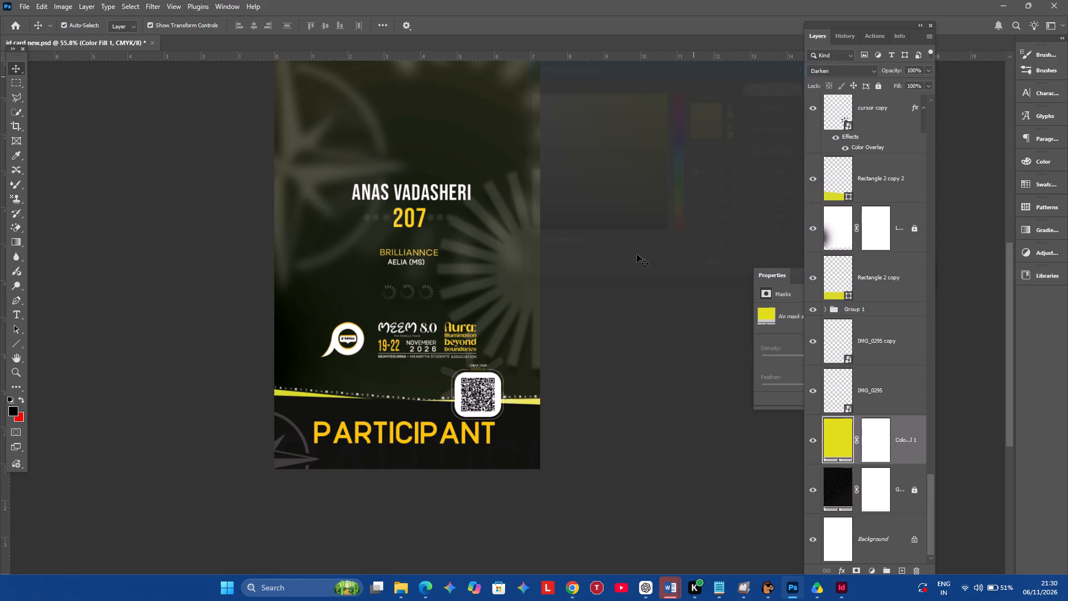
# Deselect the Color Fill 1 layer and examine the recolored card background at close and full-card views, centering the card.
pyautogui.click(616, 264)
pyautogui.scroll(8, 483, 254)
pyautogui.keyDown('alt'); pyautogui.scroll(-10, 364, 262); pyautogui.keyUp('alt')
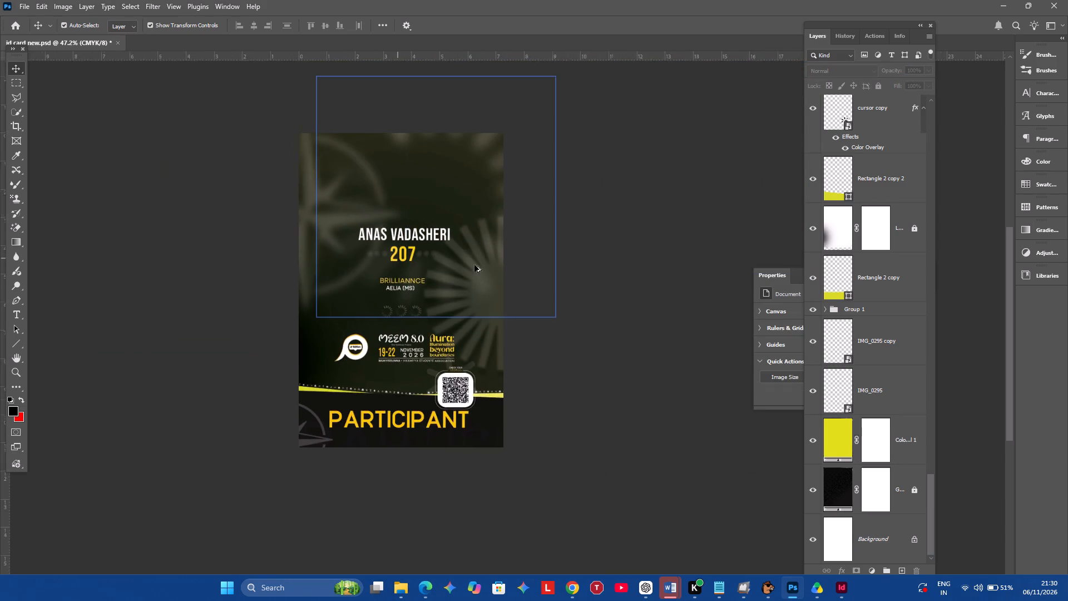
pyautogui.keyDown('alt'); pyautogui.scroll(-2, 474, 265); pyautogui.keyUp('alt')
pyautogui.click(610, 262)
pyautogui.keyDown('alt'); pyautogui.scroll(11, 316, 203); pyautogui.keyUp('alt')
pyautogui.keyDown('alt'); pyautogui.scroll(-2, 565, 240); pyautogui.keyUp('alt')
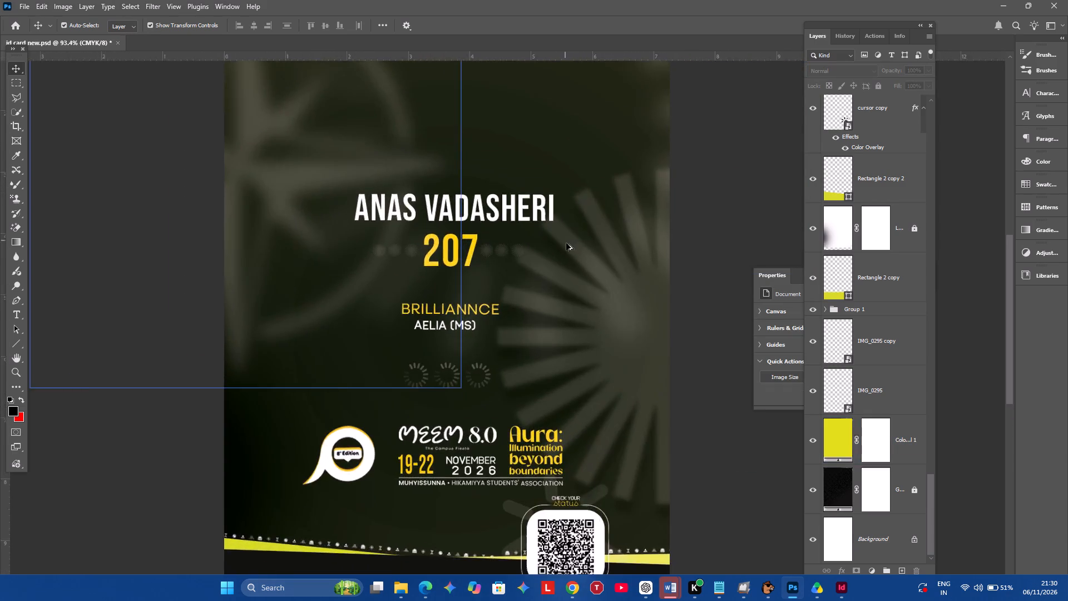
pyautogui.keyDown('alt'); pyautogui.scroll(-20, 566, 243); pyautogui.keyUp('alt')
pyautogui.keyDown('alt'); pyautogui.scroll(-3, 566, 243); pyautogui.keyUp('alt')
pyautogui.keyDown('alt'); pyautogui.scroll(-5, 545, 314); pyautogui.keyUp('alt')
pyautogui.keyDown('alt'); pyautogui.scroll(8, 548, 314); pyautogui.keyUp('alt')
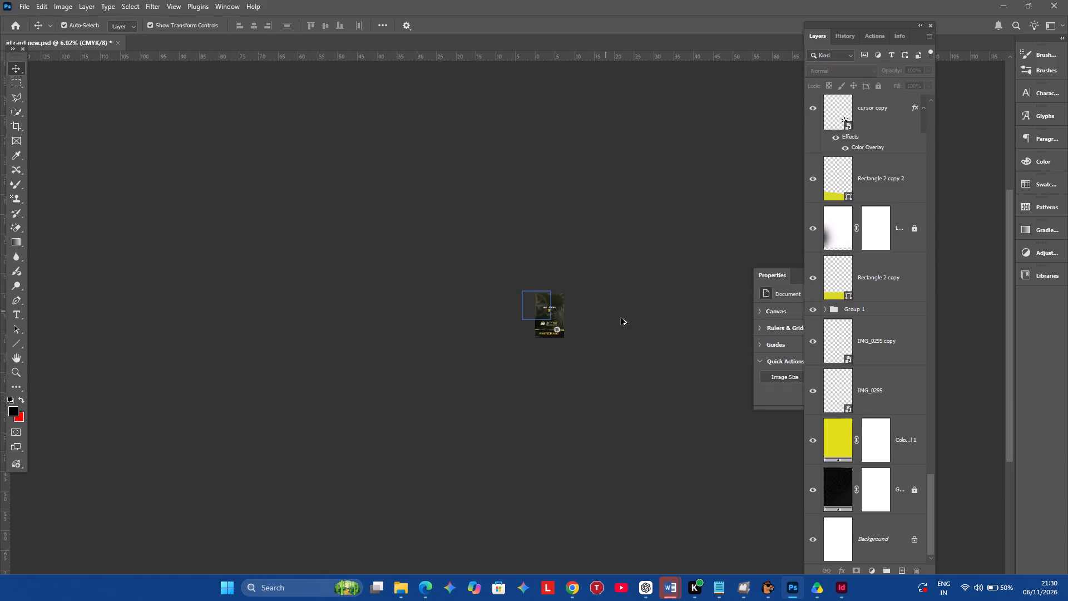
pyautogui.keyDown('alt'); pyautogui.scroll(19, 621, 318); pyautogui.keyUp('alt')
pyautogui.keyDown('alt'); pyautogui.scroll(-3, 658, 289); pyautogui.keyUp('alt')
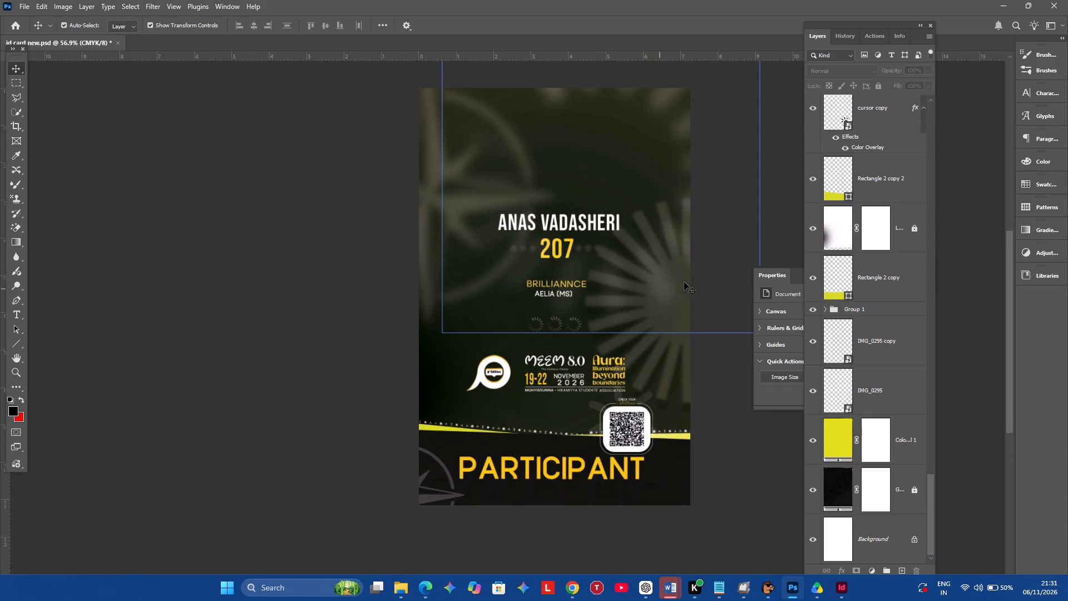
pyautogui.press('space')
pyautogui.press('space')
pyautogui.press('space')
pyautogui.press('space')
pyautogui.press('space')
pyautogui.press('space')
pyautogui.press('space')
pyautogui.press('space')
pyautogui.press('space')
pyautogui.press('space')
pyautogui.press('space')
pyautogui.press('space')
pyautogui.press('space')
pyautogui.press('space')
pyautogui.press('space')
pyautogui.press('space')
pyautogui.press('space')
pyautogui.press('space')
pyautogui.press('space')
pyautogui.press('space')
pyautogui.moveTo(710, 380); pyautogui.dragTo(582, 401)
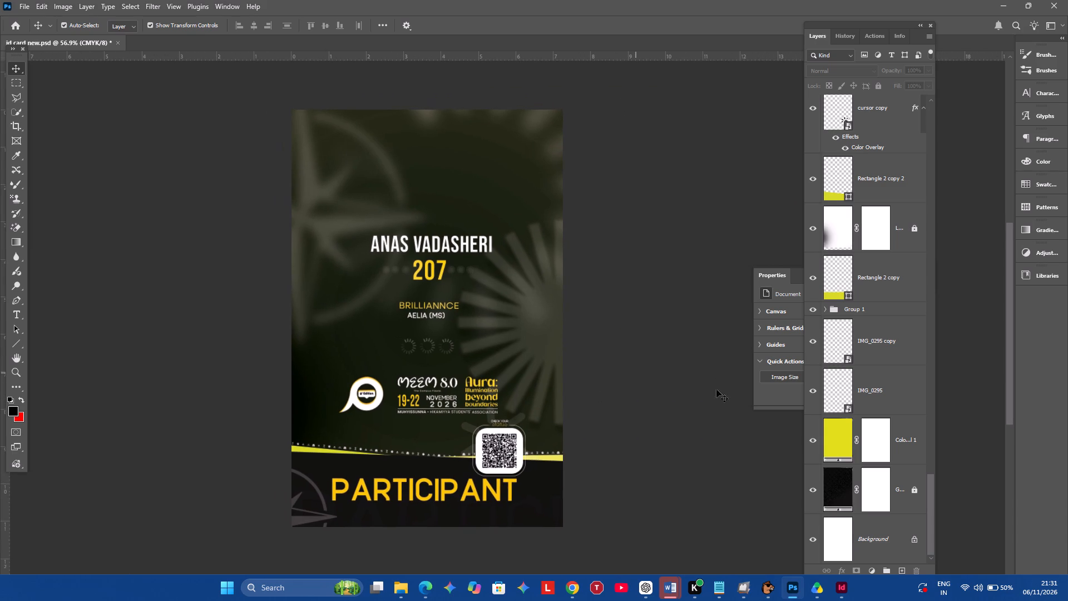
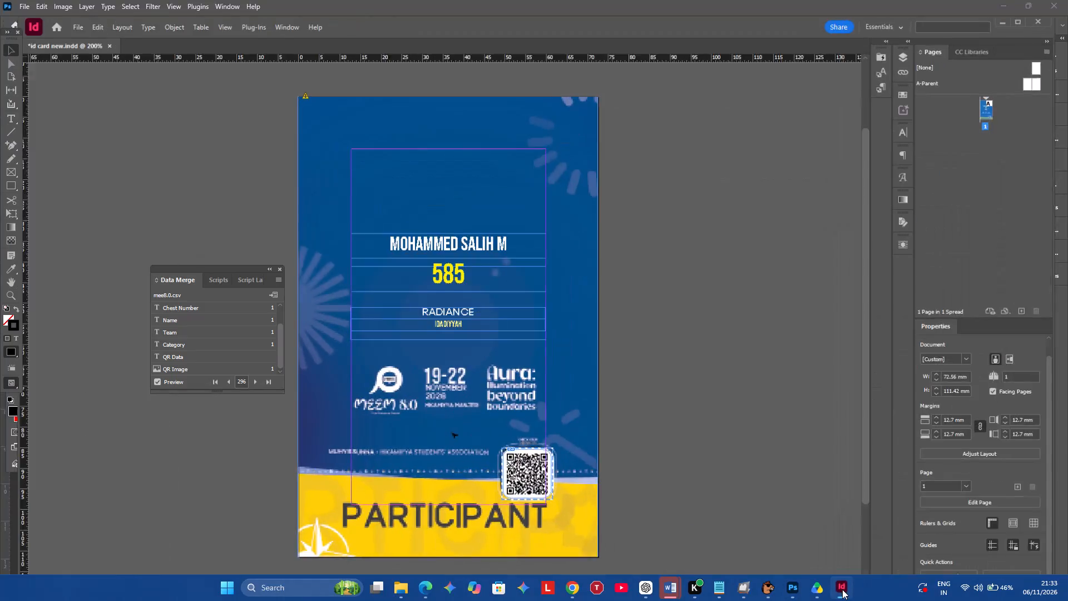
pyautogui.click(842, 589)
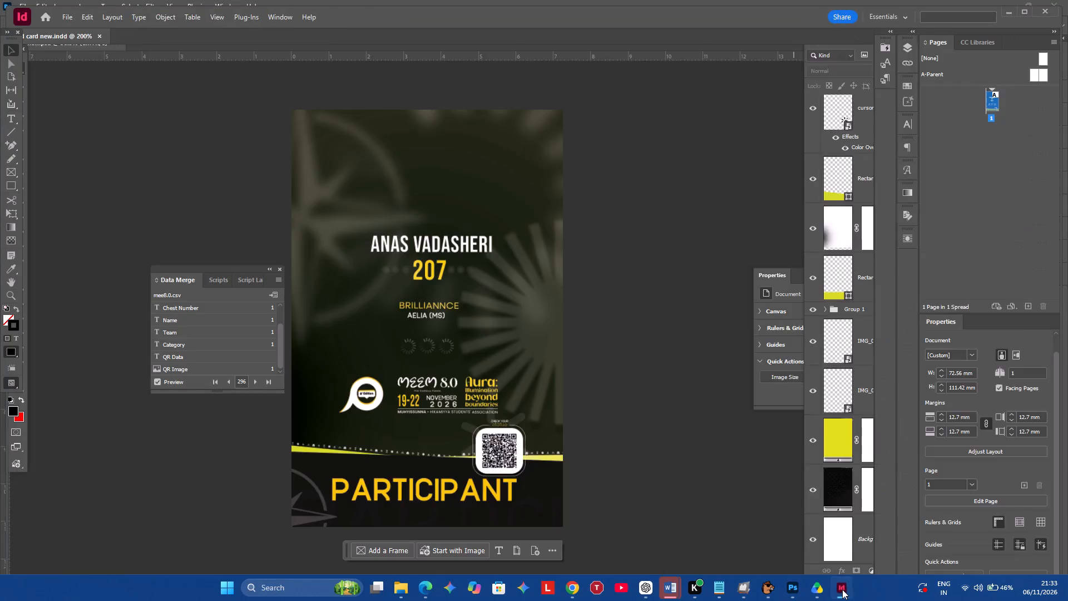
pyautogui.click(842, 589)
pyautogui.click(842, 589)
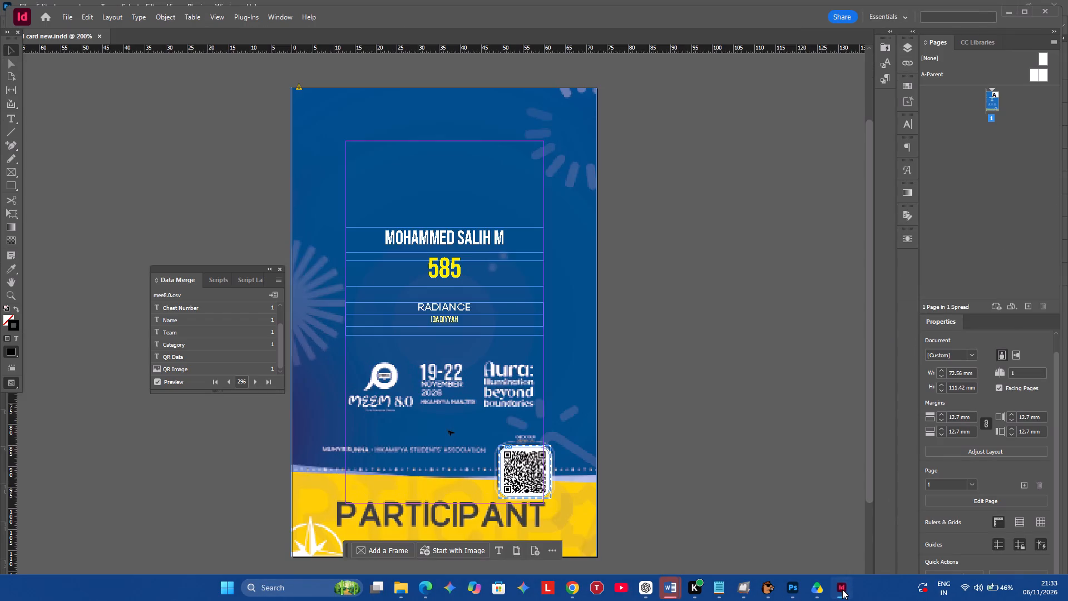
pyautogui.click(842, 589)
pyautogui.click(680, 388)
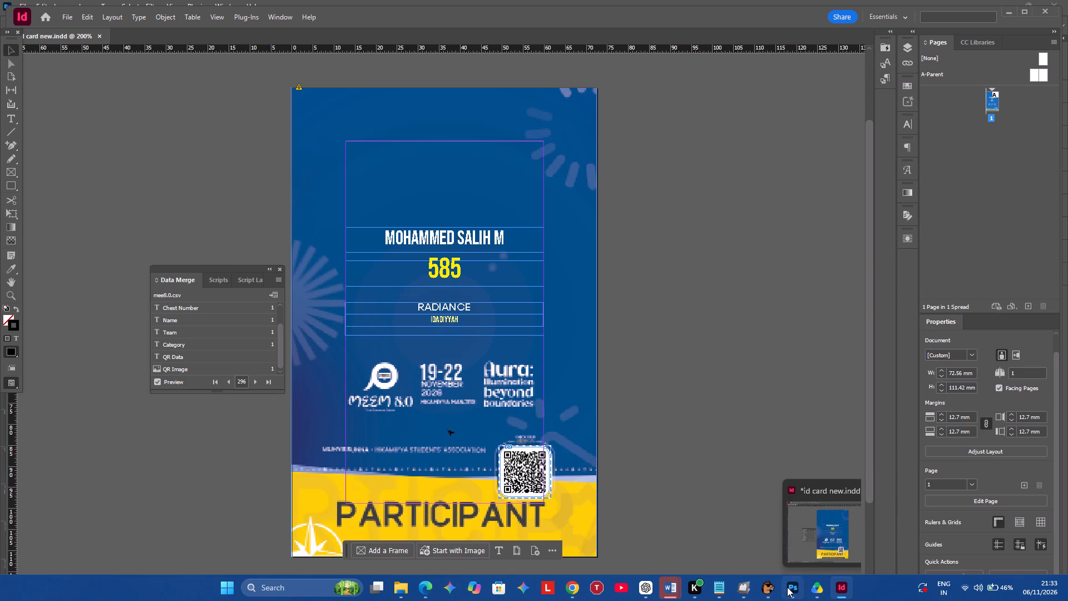
# Switch to Photoshop and save the edited participant ID card file.
pyautogui.click(789, 588)
pyautogui.hotkey('ctrl', 's')
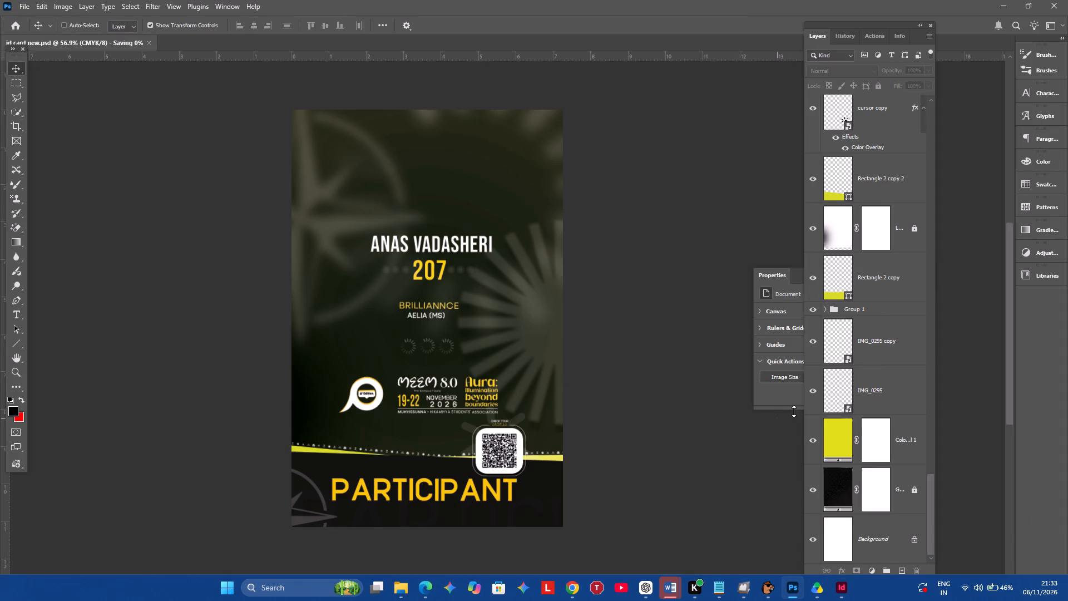
# Switch to InDesign, update the modified link of the card background to the saved design, and deselect it.
pyautogui.click(832, 587)
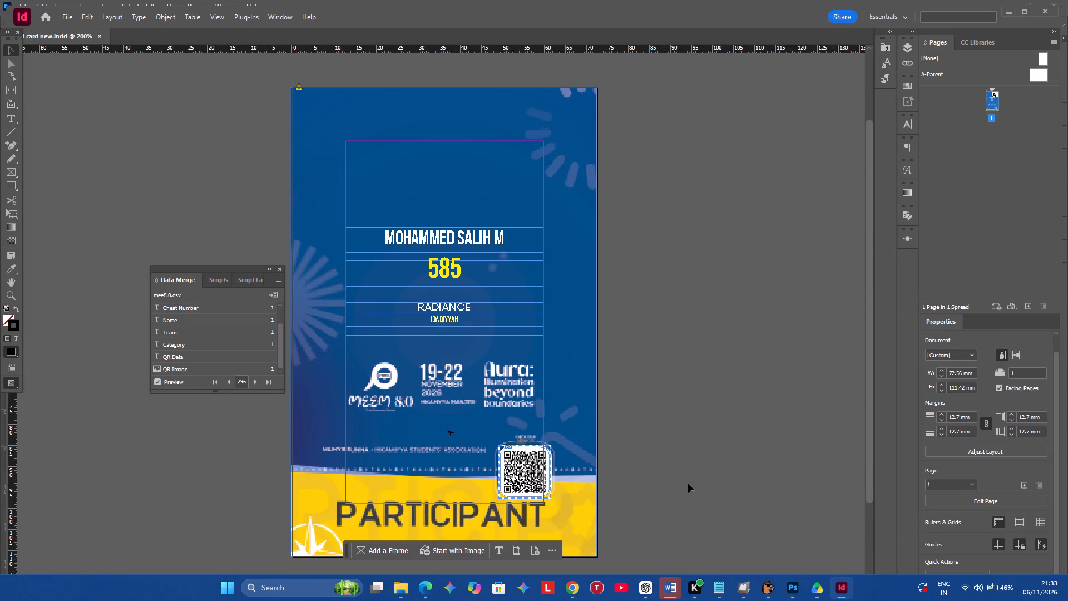
pyautogui.click(298, 87)
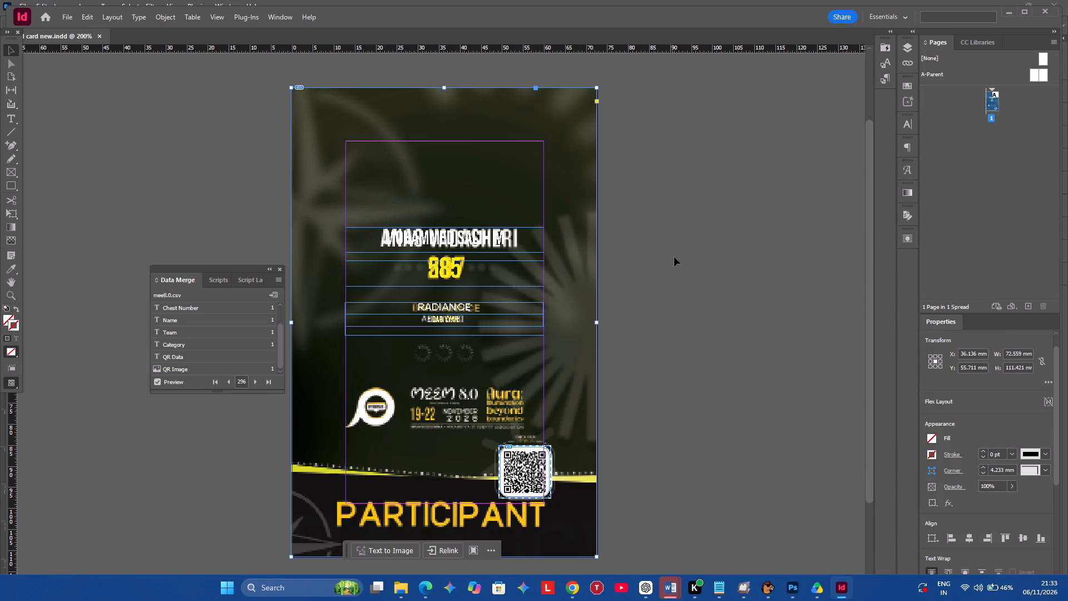
pyautogui.click(674, 257)
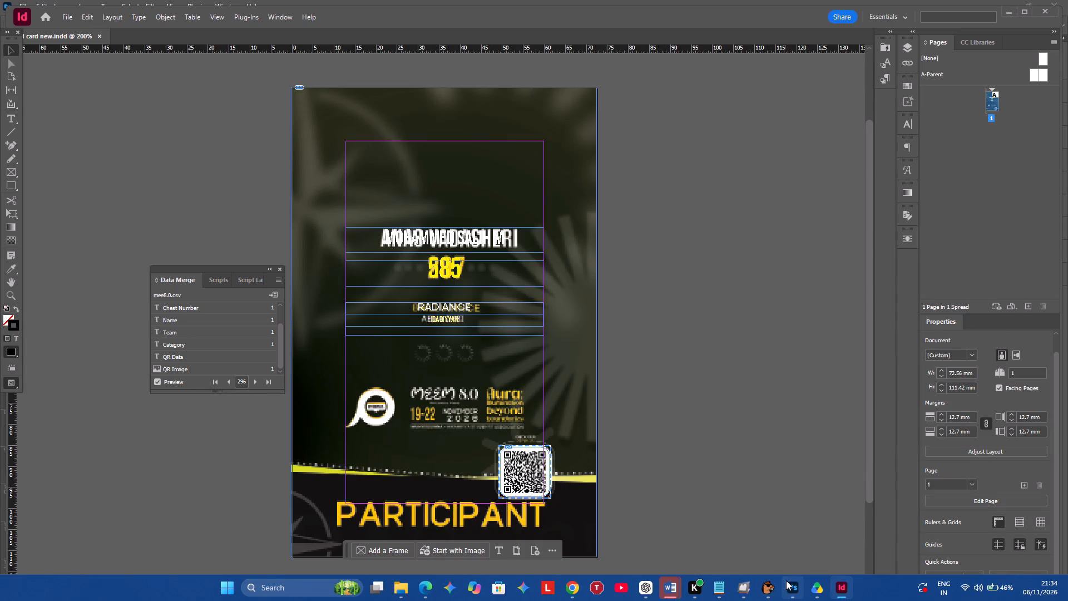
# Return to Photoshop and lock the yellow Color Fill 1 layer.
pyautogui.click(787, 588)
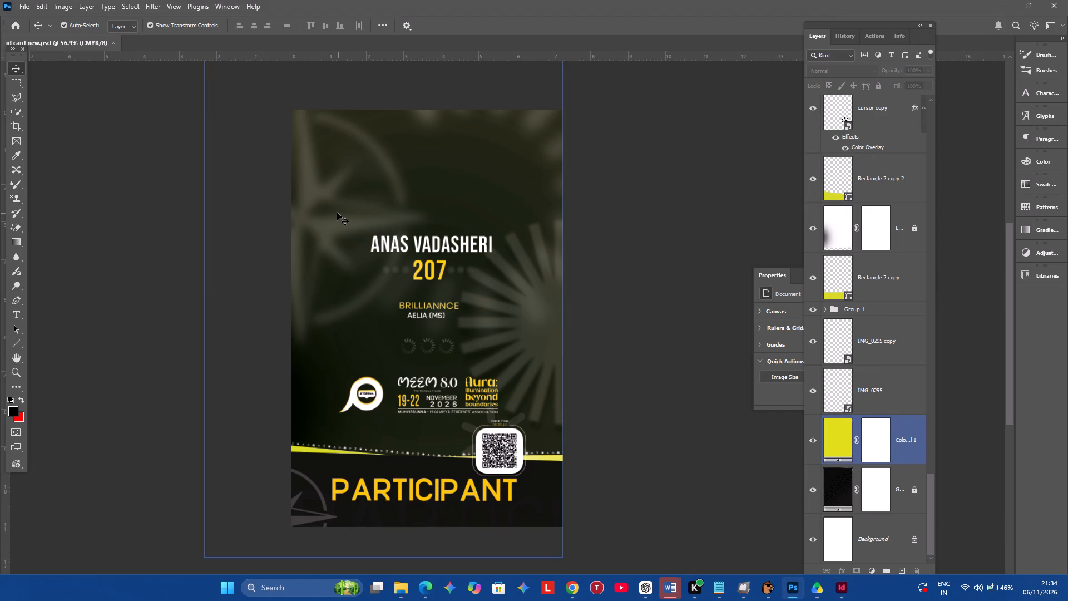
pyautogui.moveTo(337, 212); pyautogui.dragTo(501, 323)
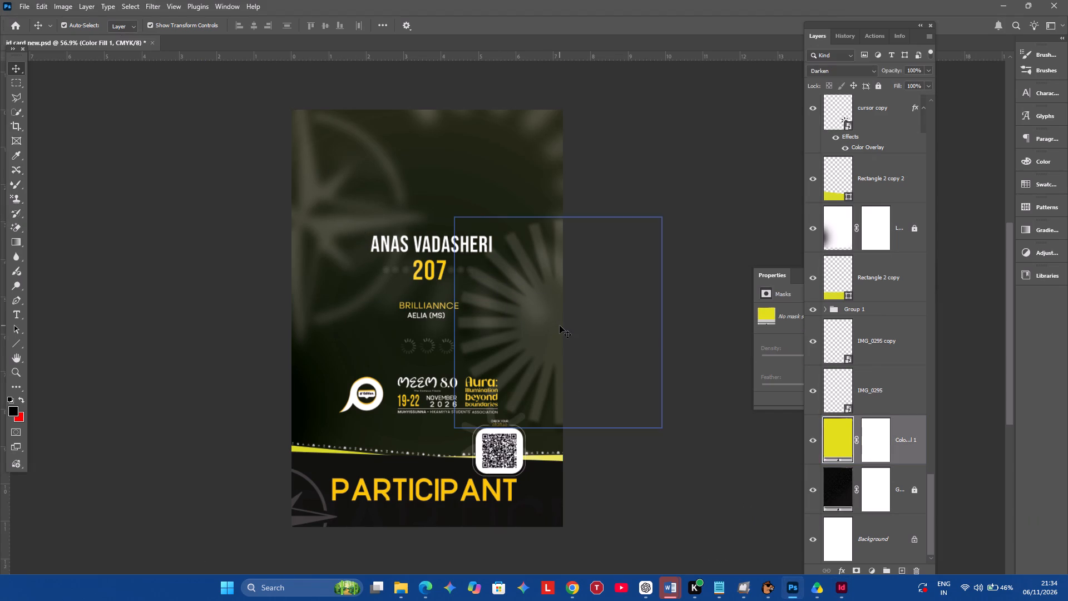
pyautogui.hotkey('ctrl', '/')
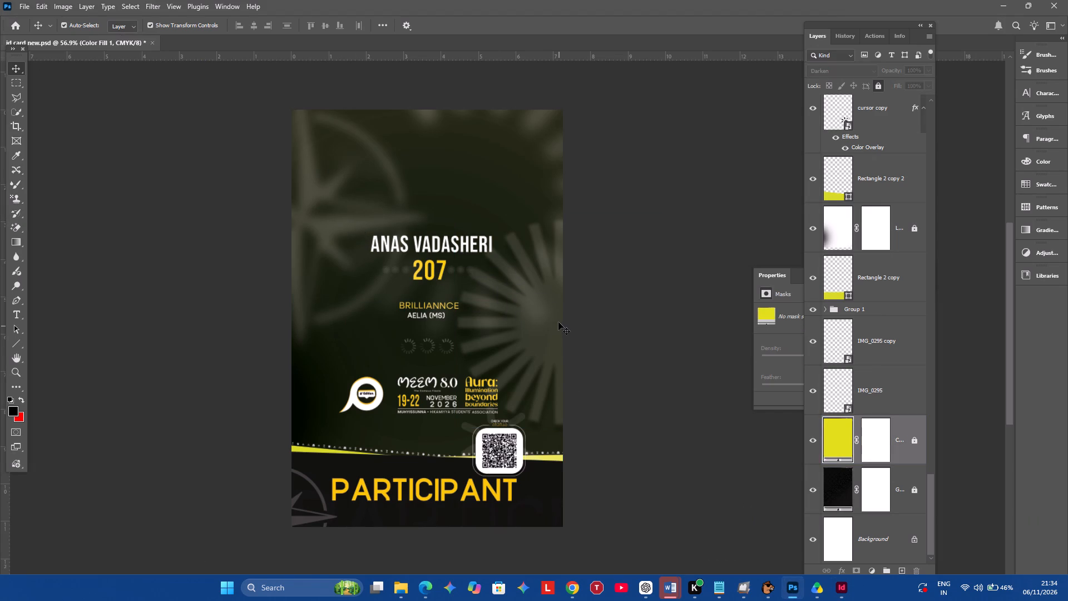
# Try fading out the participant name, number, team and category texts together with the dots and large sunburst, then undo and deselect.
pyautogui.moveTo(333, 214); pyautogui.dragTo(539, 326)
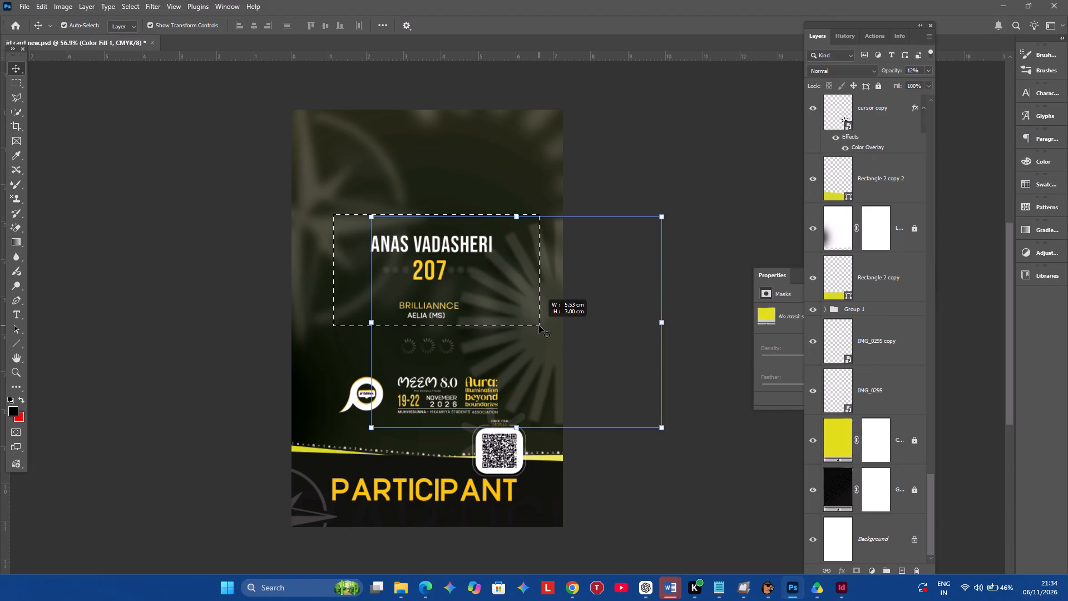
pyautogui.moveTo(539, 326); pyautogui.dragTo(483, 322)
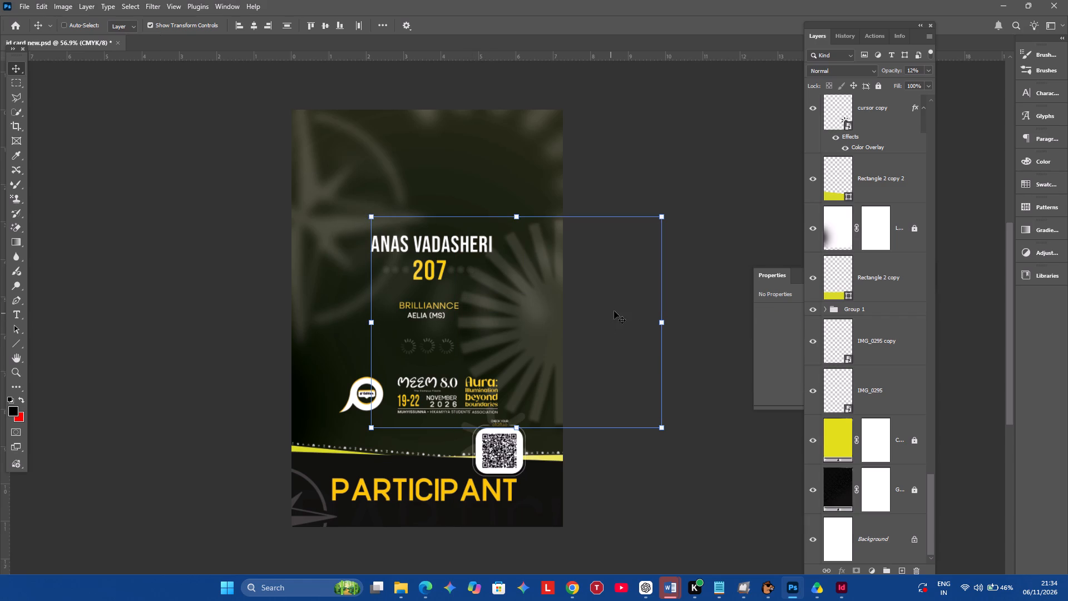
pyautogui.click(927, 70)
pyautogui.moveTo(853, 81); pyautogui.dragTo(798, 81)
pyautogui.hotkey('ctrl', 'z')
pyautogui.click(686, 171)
# Lock the yellow Color Fill 1 layer against movement and deselect it.
pyautogui.moveTo(325, 187); pyautogui.dragTo(468, 290)
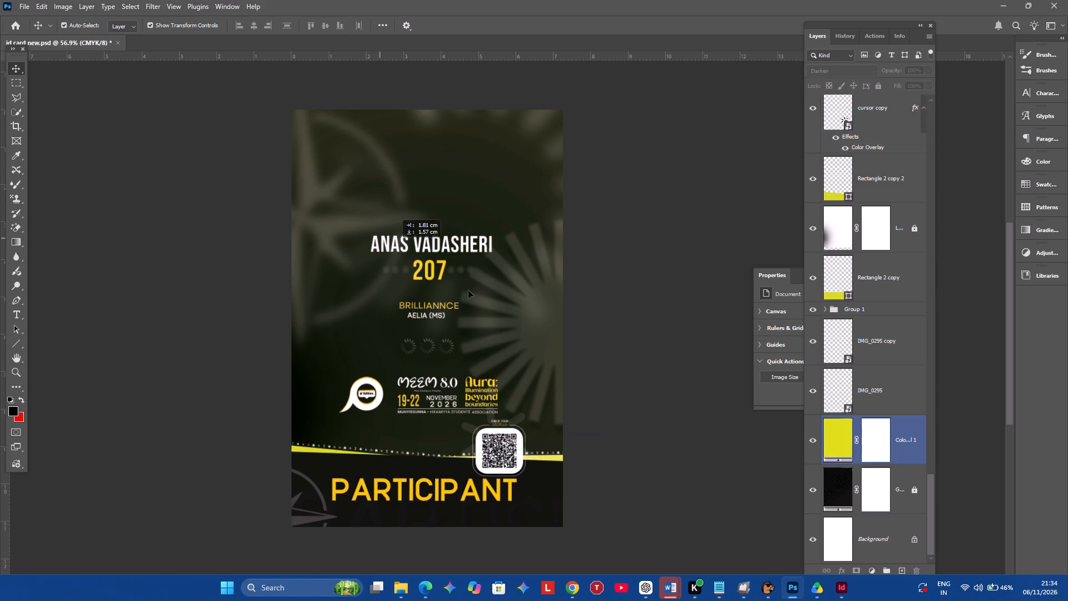
pyautogui.moveTo(468, 290); pyautogui.dragTo(562, 345)
pyautogui.moveTo(370, 220); pyautogui.dragTo(650, 327)
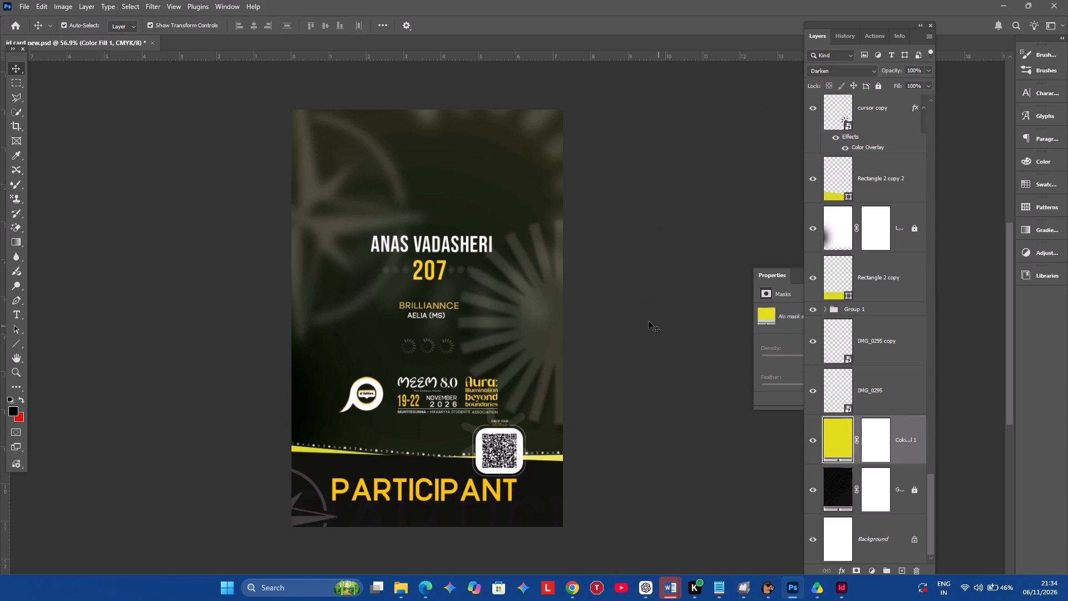
pyautogui.hotkey('ctrl', '/')
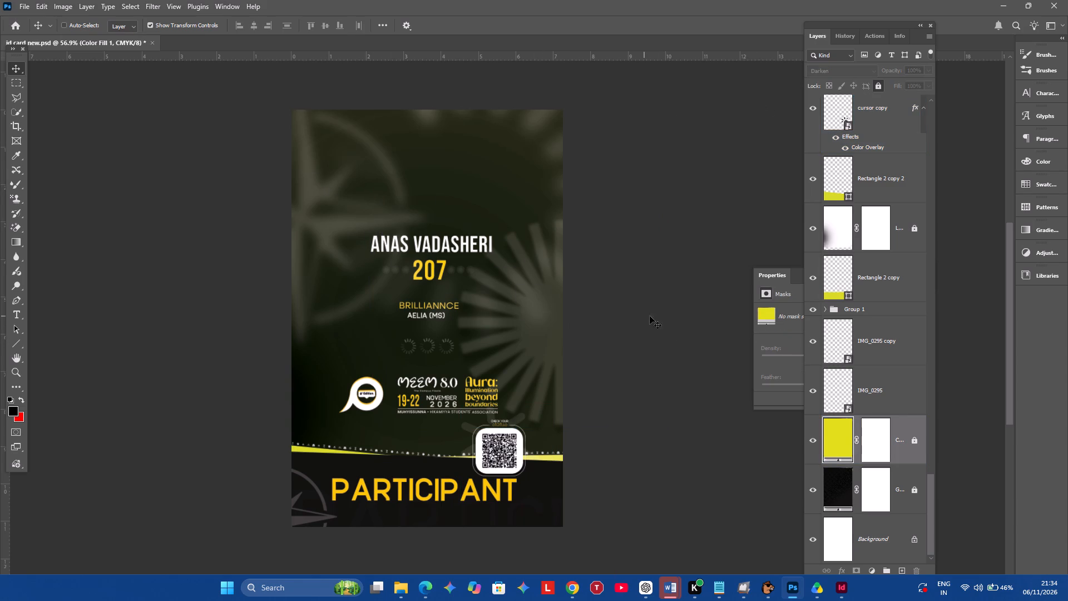
pyautogui.click(678, 314)
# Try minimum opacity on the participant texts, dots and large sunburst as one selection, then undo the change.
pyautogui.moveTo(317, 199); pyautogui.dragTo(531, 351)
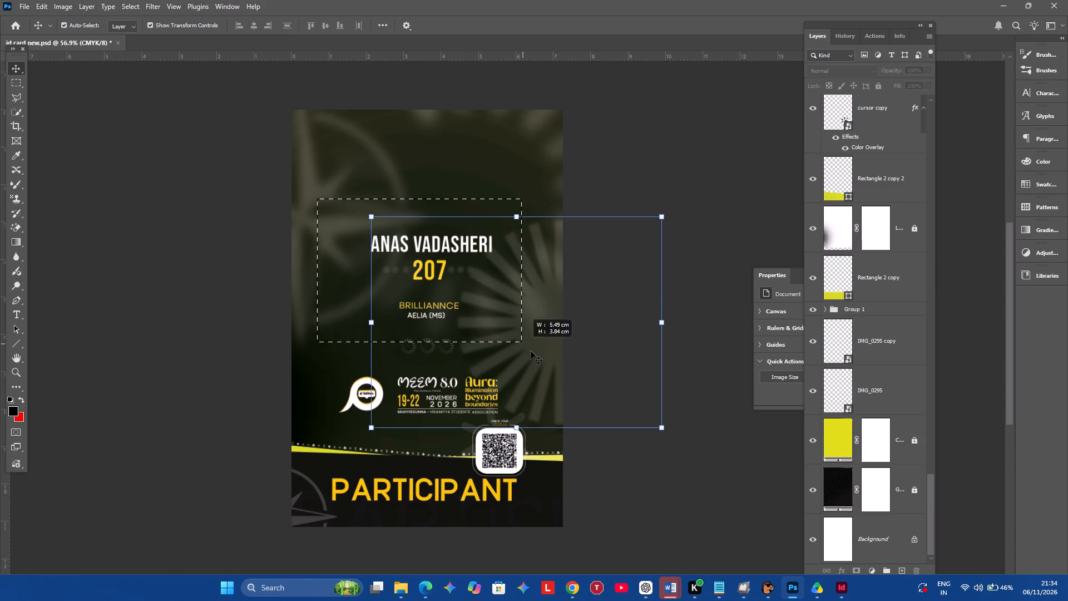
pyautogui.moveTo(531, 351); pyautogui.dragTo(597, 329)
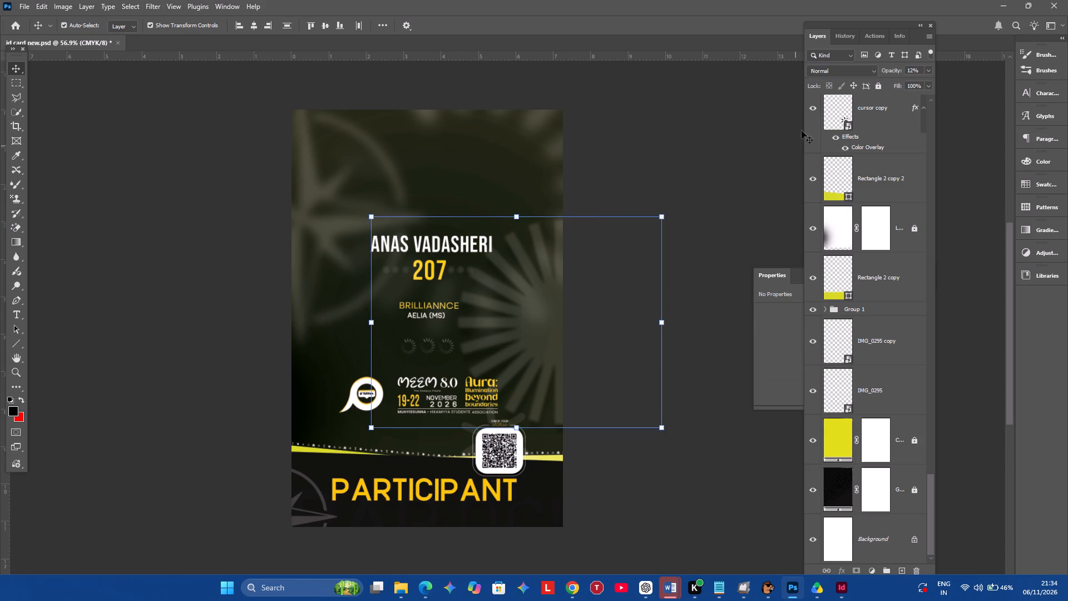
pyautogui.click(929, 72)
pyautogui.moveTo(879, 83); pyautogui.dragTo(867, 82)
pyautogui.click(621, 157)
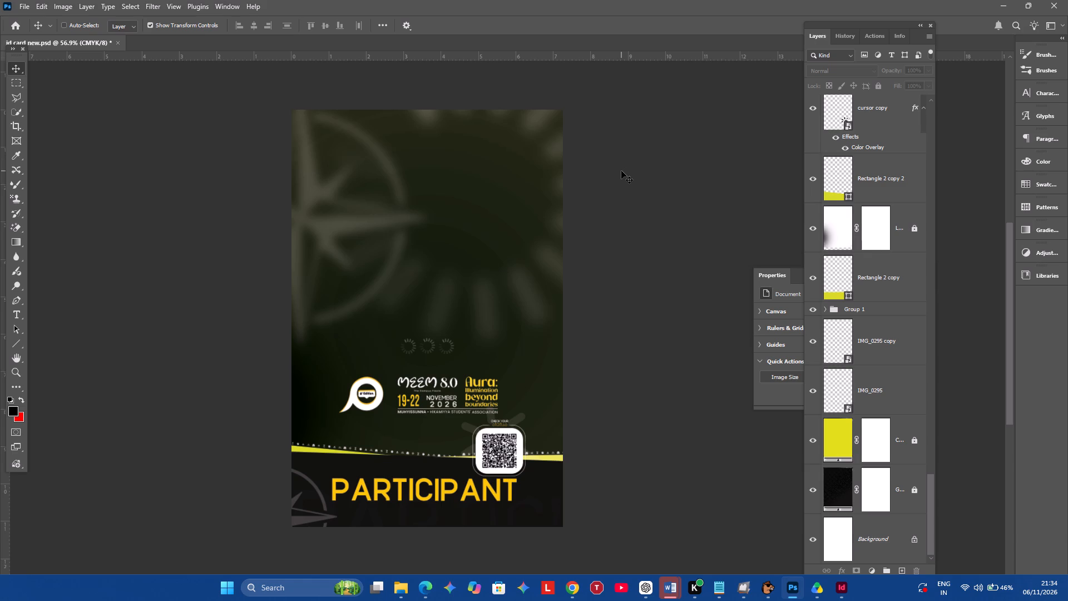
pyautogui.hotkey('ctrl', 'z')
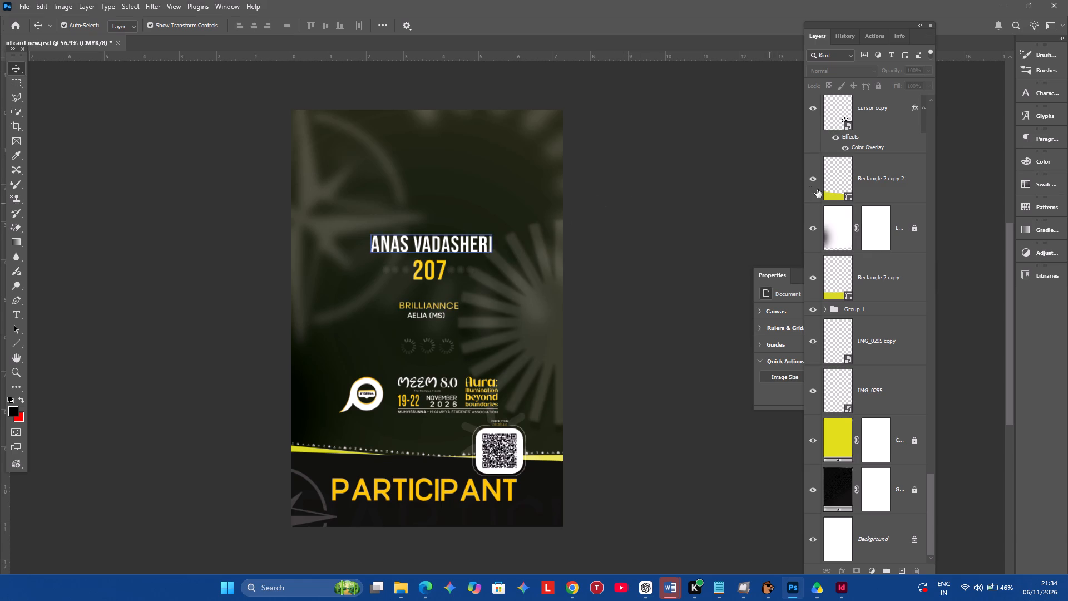
# Set the participant name, number, team and category texts and the dots to 0% opacity, leaving the large sunburst out of the selection.
pyautogui.moveTo(356, 220); pyautogui.dragTo(469, 284)
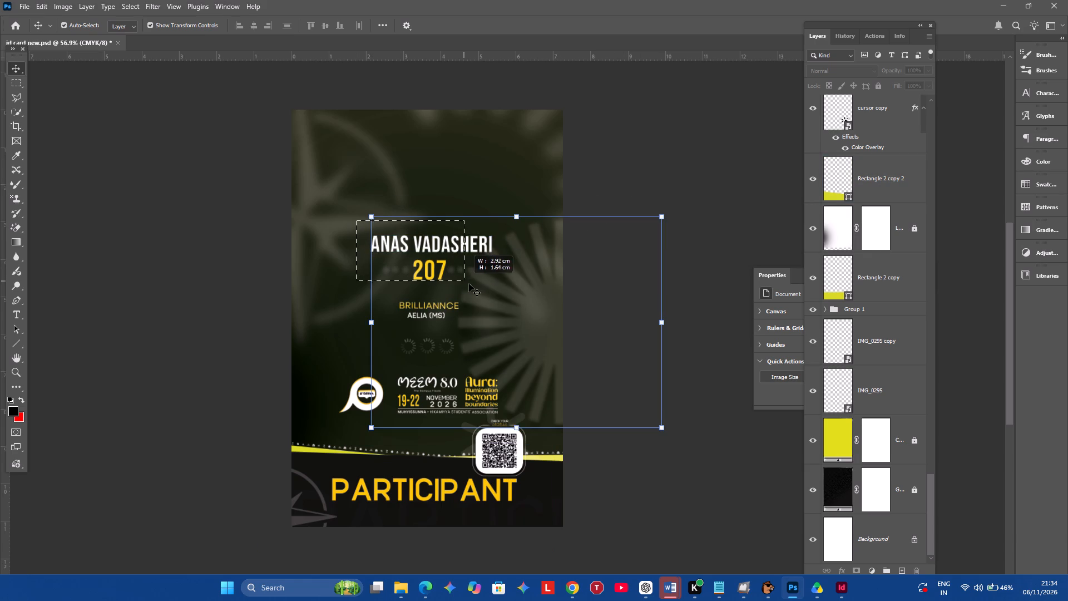
pyautogui.moveTo(469, 284); pyautogui.dragTo(526, 324)
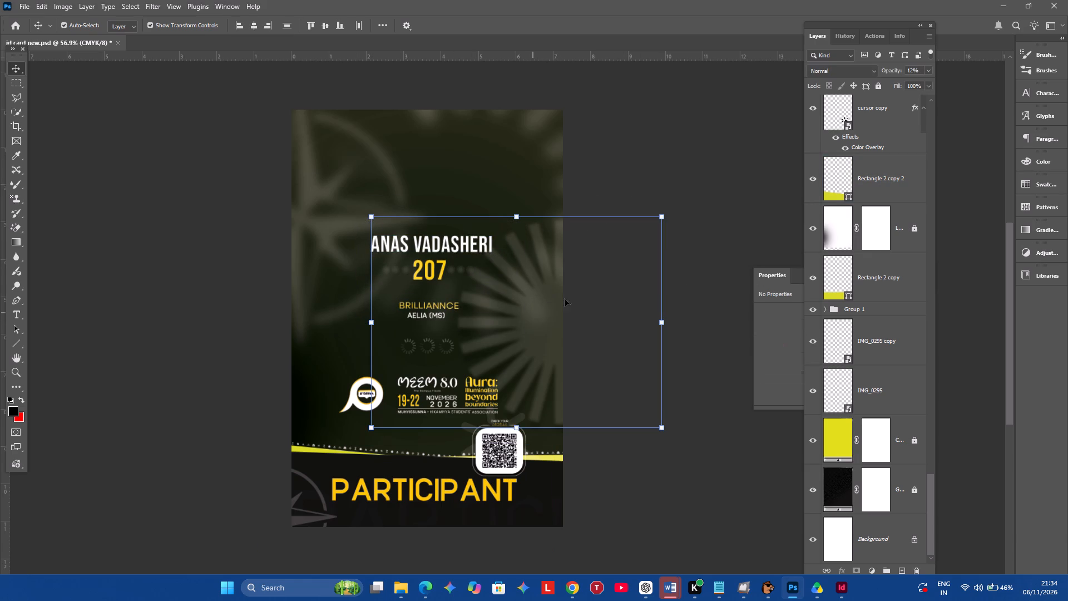
pyautogui.scroll(-4, 867, 434)
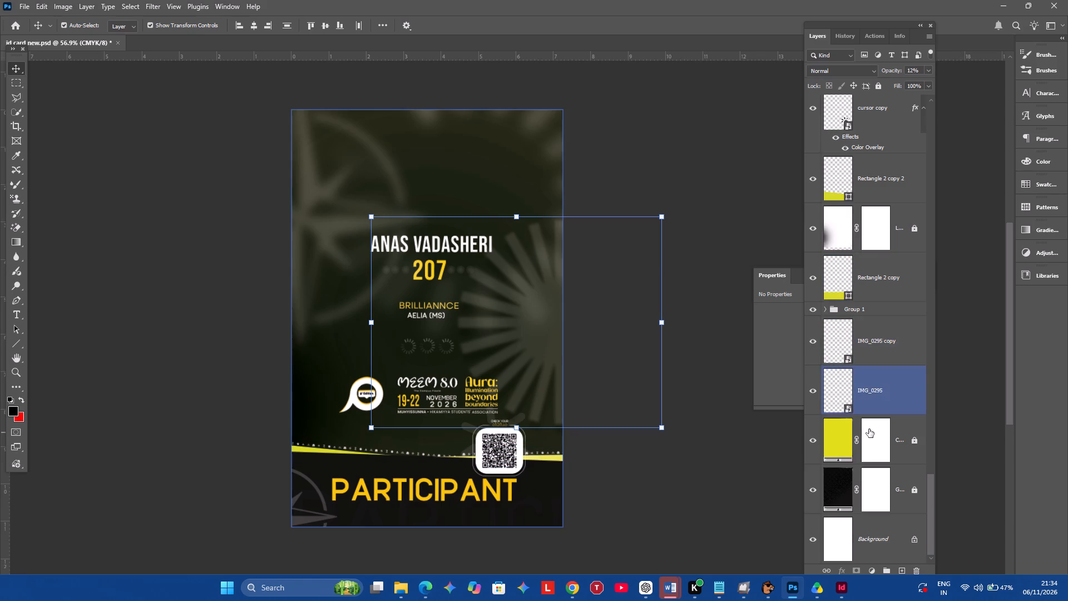
pyautogui.scroll(13, 866, 413)
pyautogui.scroll(10, 878, 346)
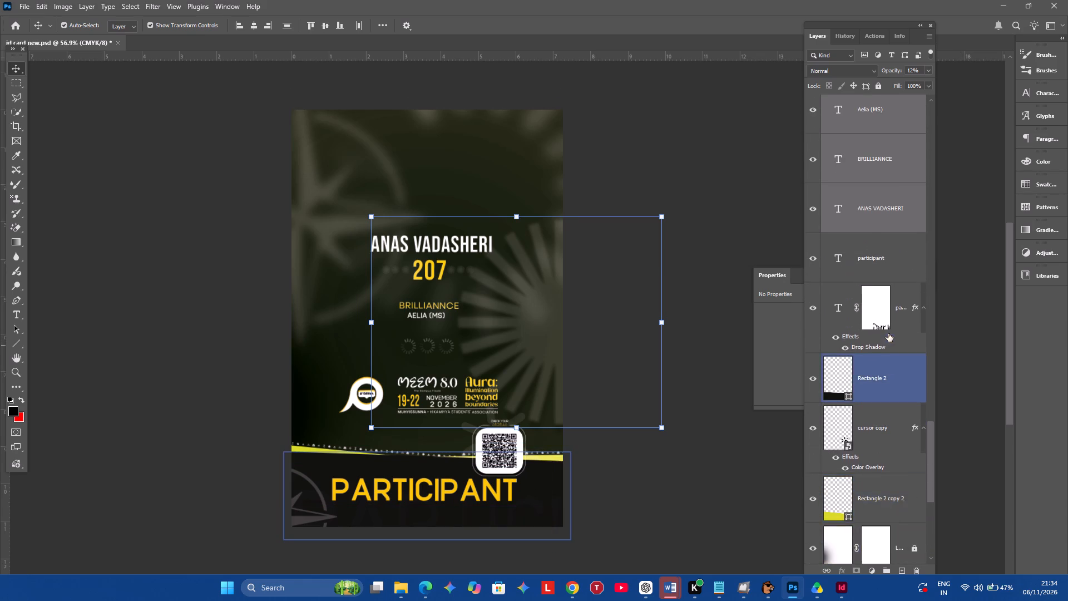
pyautogui.scroll(5, 887, 351)
pyautogui.scroll(13, 897, 275)
pyautogui.scroll(3, 872, 339)
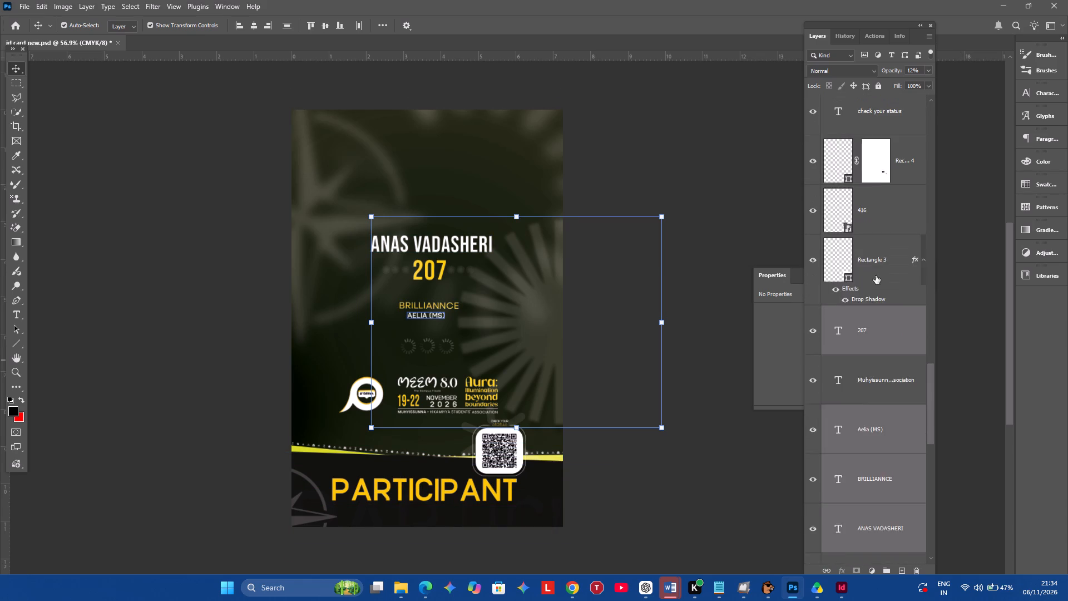
pyautogui.scroll(20, 876, 275)
pyautogui.scroll(1, 876, 275)
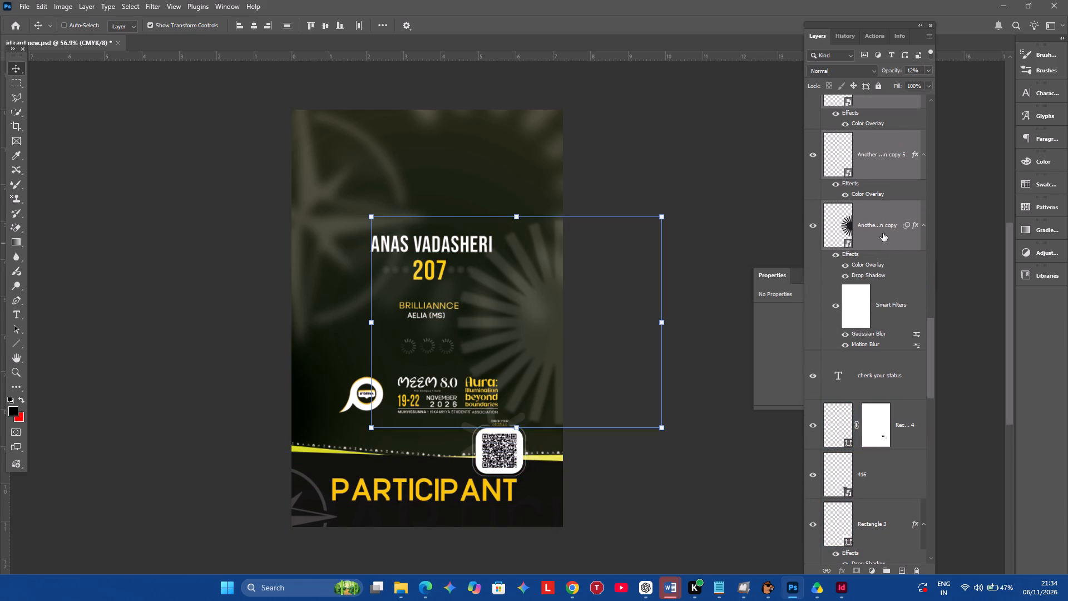
pyautogui.keyDown('ctrl'); pyautogui.click(881, 234); pyautogui.keyUp('ctrl')
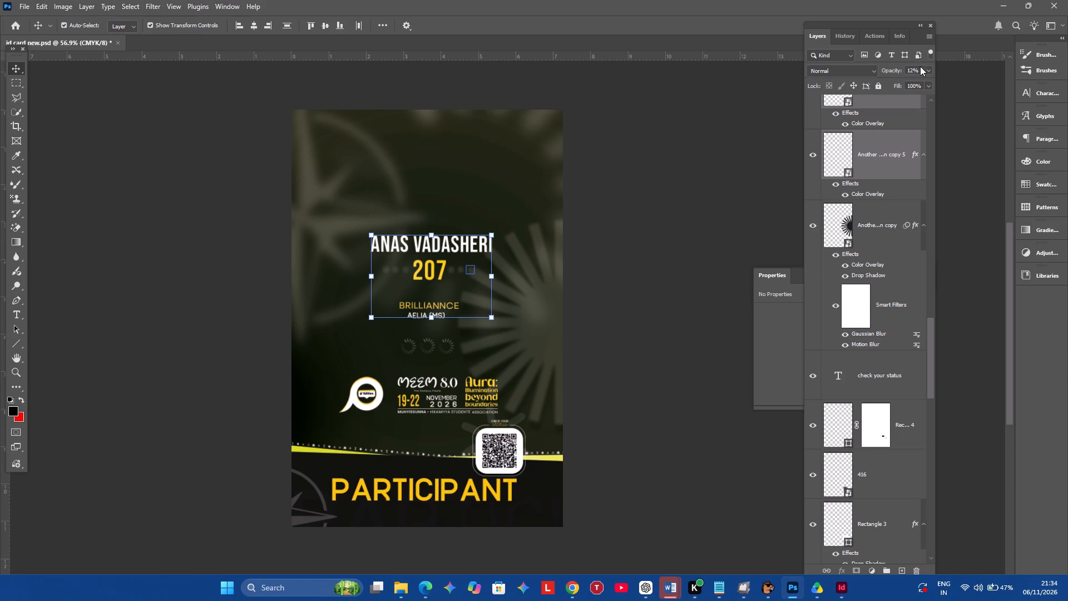
pyautogui.click(926, 69)
pyautogui.moveTo(886, 83); pyautogui.dragTo(915, 82)
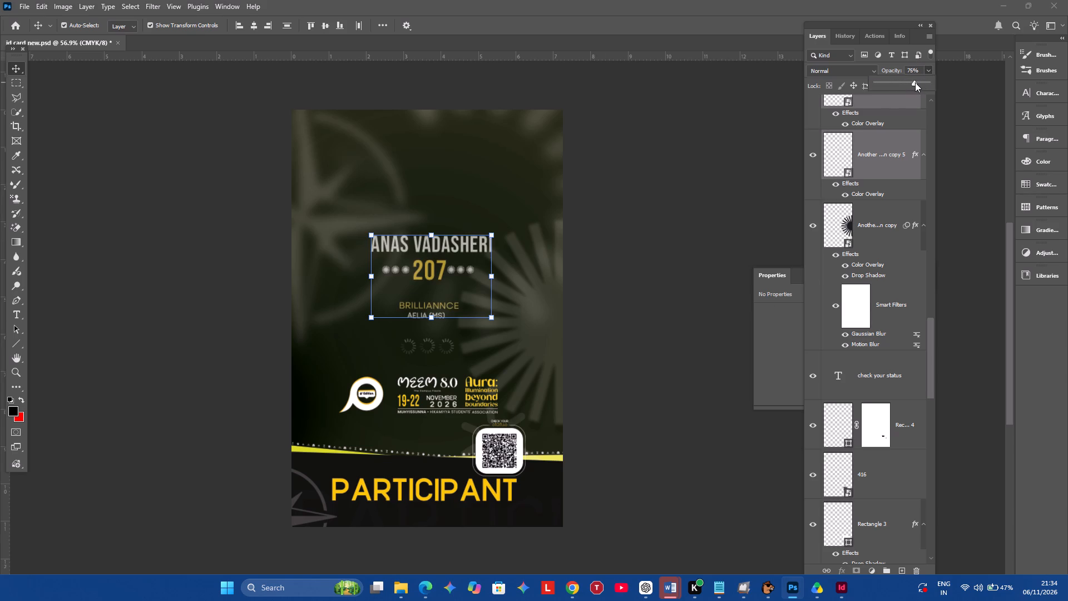
pyautogui.moveTo(915, 82); pyautogui.dragTo(881, 88)
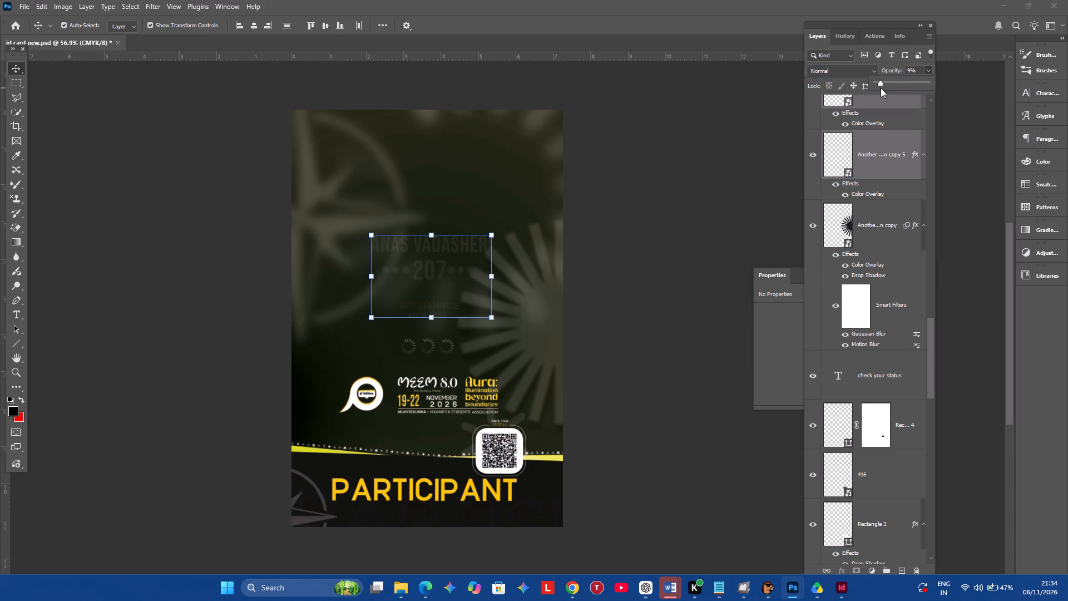
pyautogui.moveTo(881, 88); pyautogui.dragTo(941, 80)
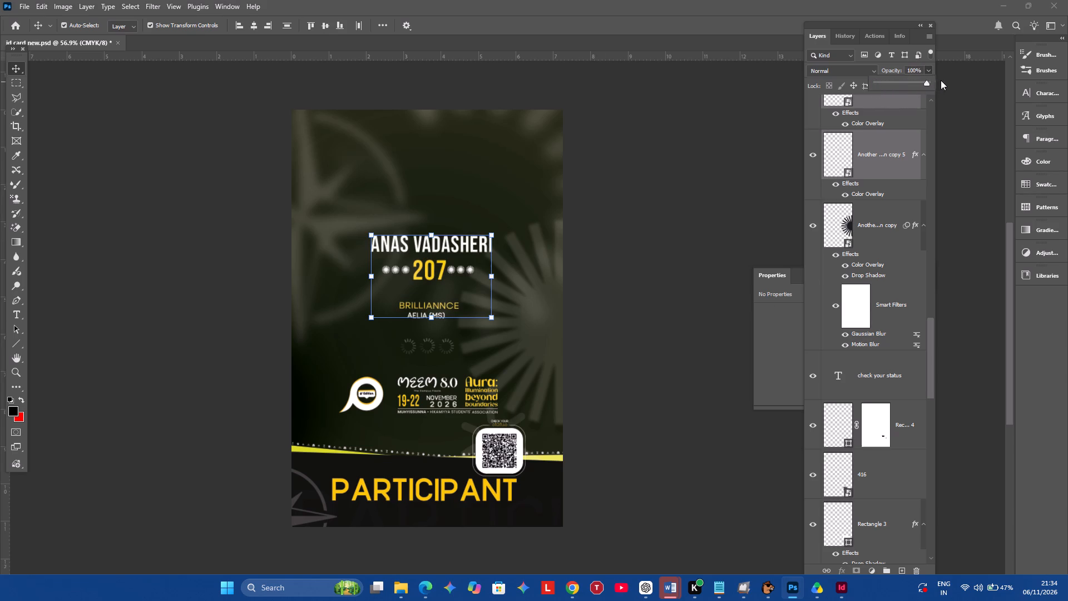
pyautogui.moveTo(941, 80); pyautogui.dragTo(950, 80)
pyautogui.moveTo(950, 80); pyautogui.dragTo(869, 92)
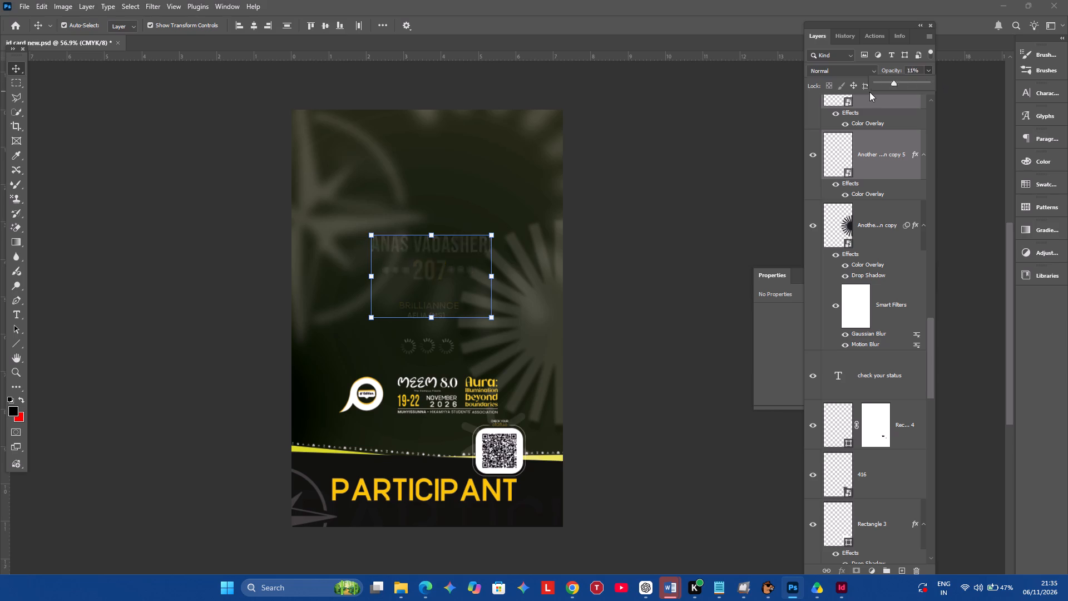
pyautogui.moveTo(869, 92); pyautogui.dragTo(859, 93)
# Save the card PSD, switch to InDesign and update the modified background image link.
pyautogui.hotkey('ctrl', 's')
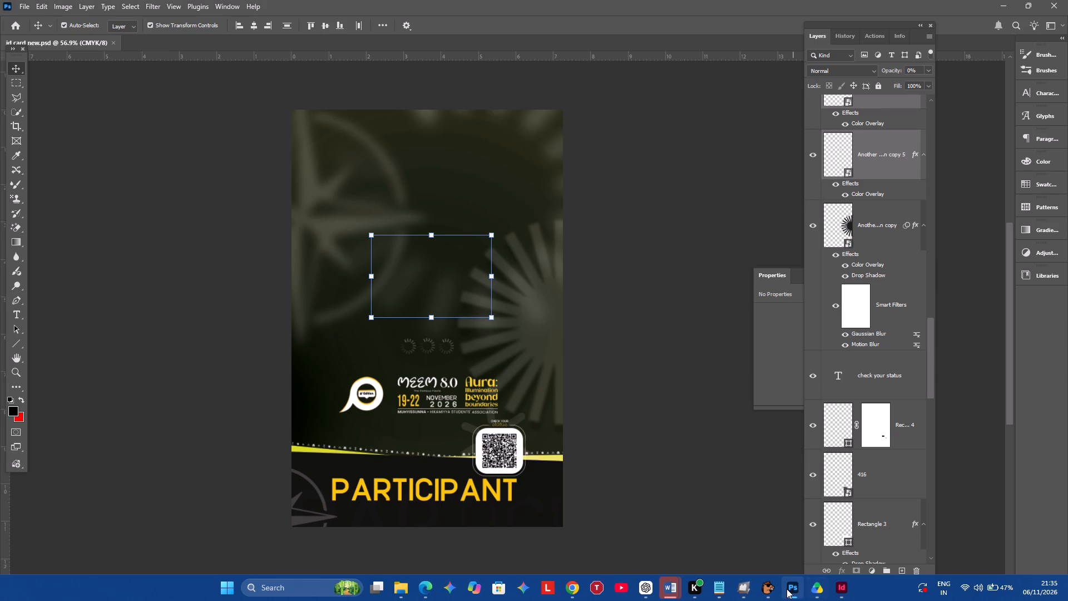
pyautogui.click(842, 586)
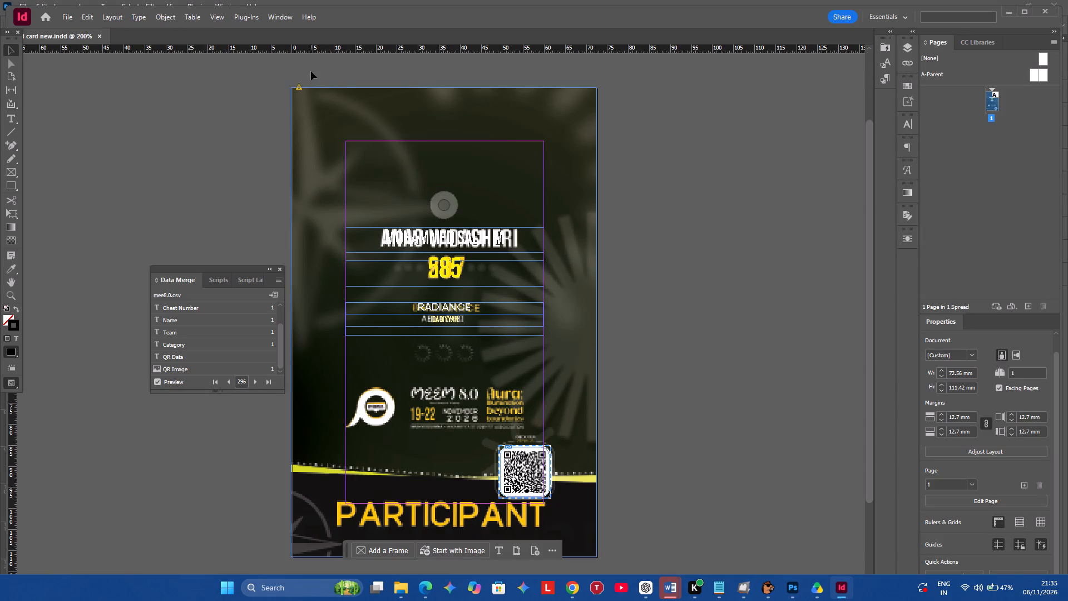
pyautogui.click(299, 85)
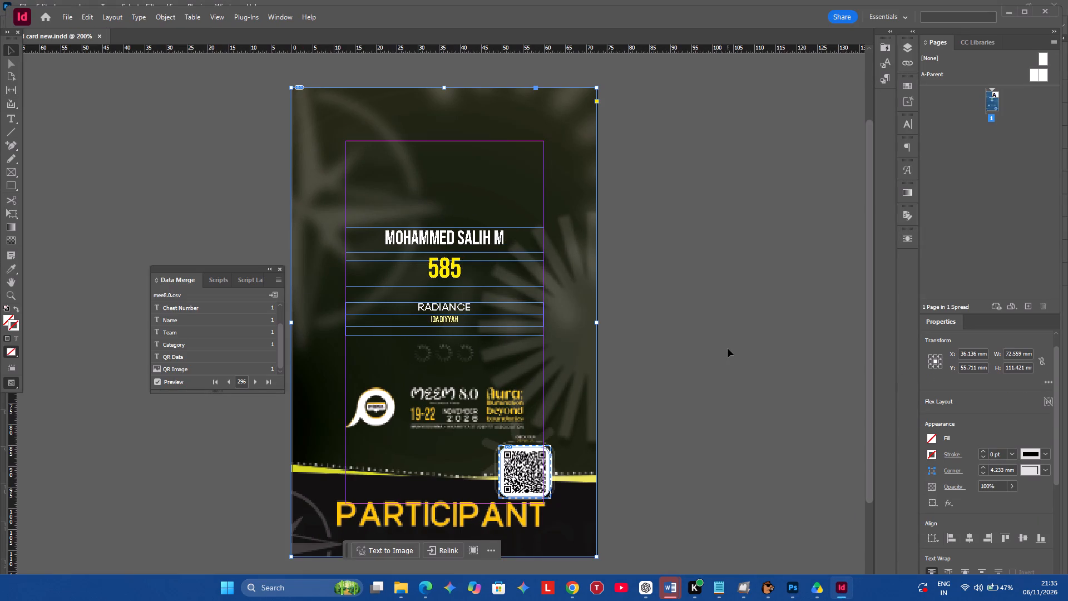
# Preview the merged participant card full-screen to check its text and edges, and return to the layout.
pyautogui.hotkey('shift', 'w')
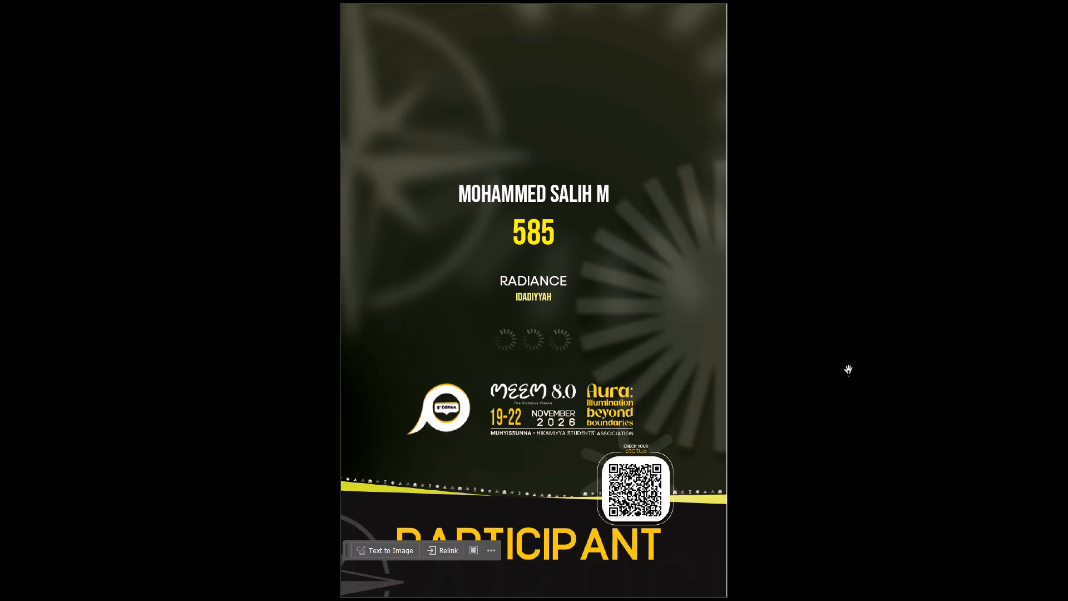
pyautogui.hotkey('shift', 'w')
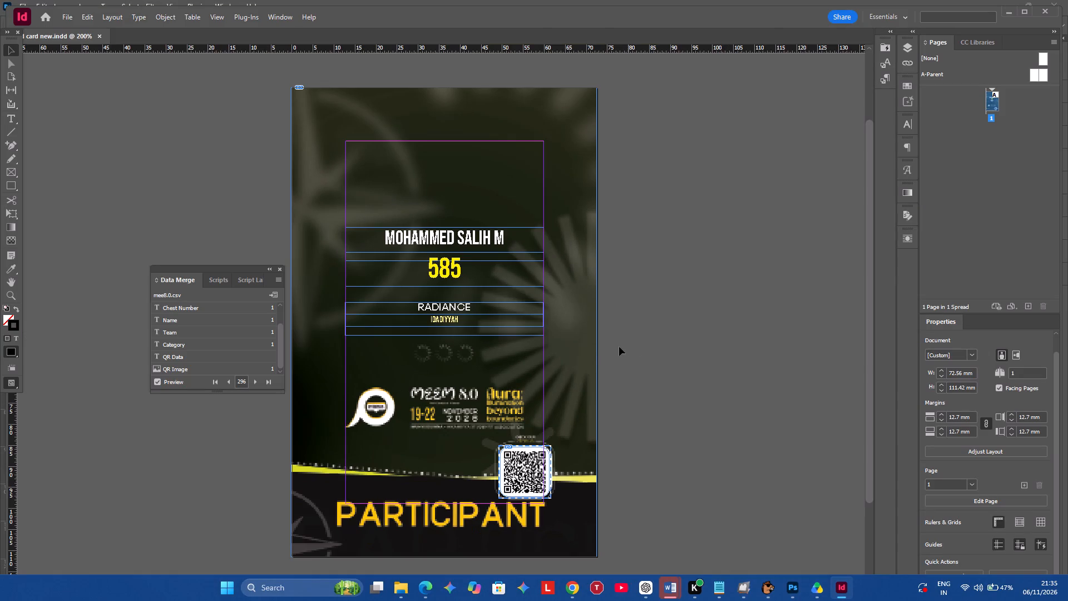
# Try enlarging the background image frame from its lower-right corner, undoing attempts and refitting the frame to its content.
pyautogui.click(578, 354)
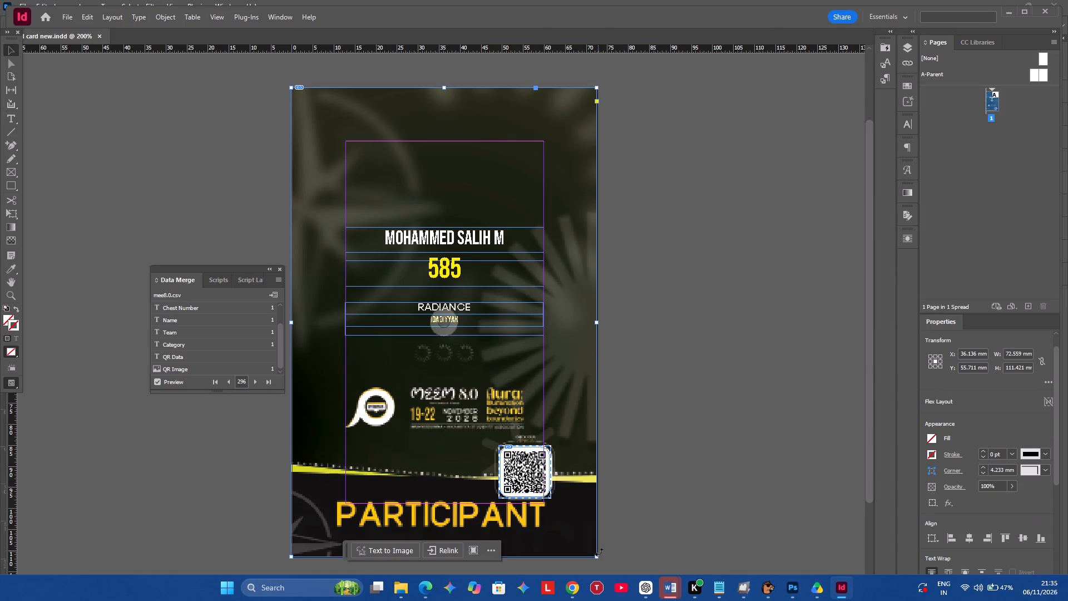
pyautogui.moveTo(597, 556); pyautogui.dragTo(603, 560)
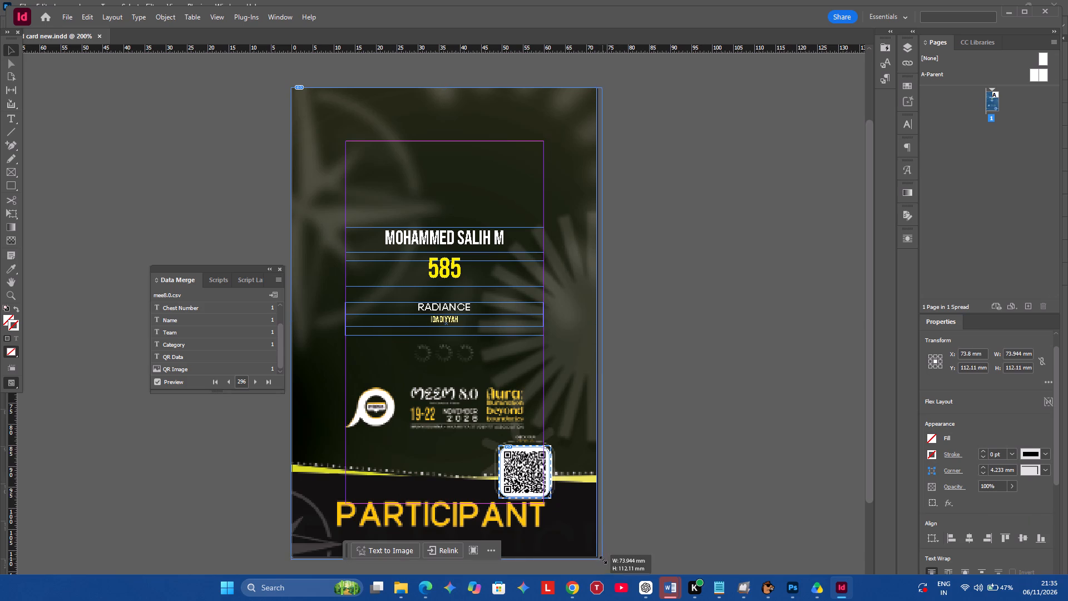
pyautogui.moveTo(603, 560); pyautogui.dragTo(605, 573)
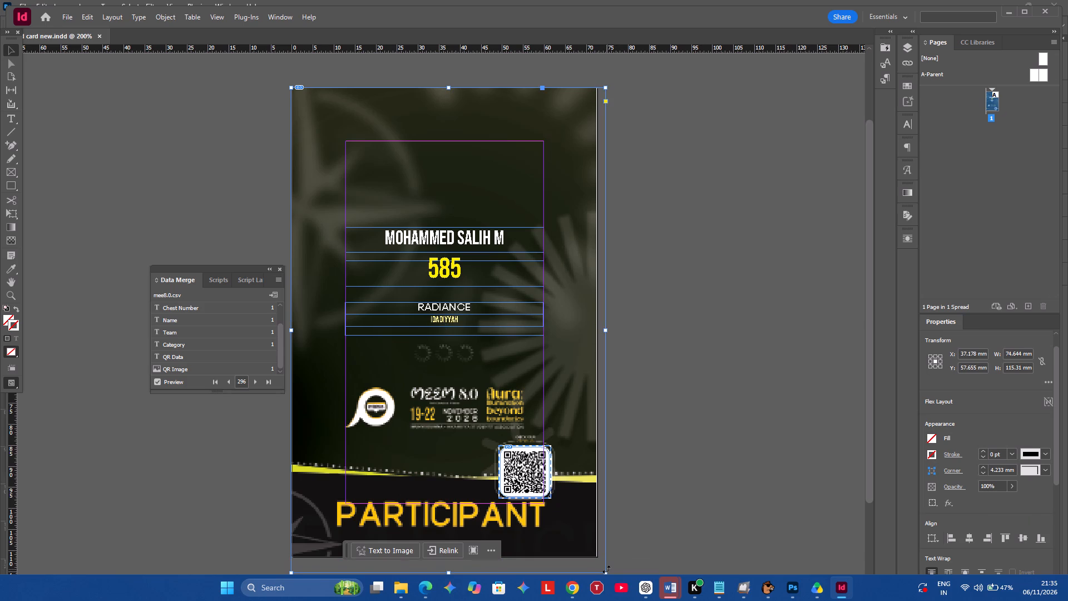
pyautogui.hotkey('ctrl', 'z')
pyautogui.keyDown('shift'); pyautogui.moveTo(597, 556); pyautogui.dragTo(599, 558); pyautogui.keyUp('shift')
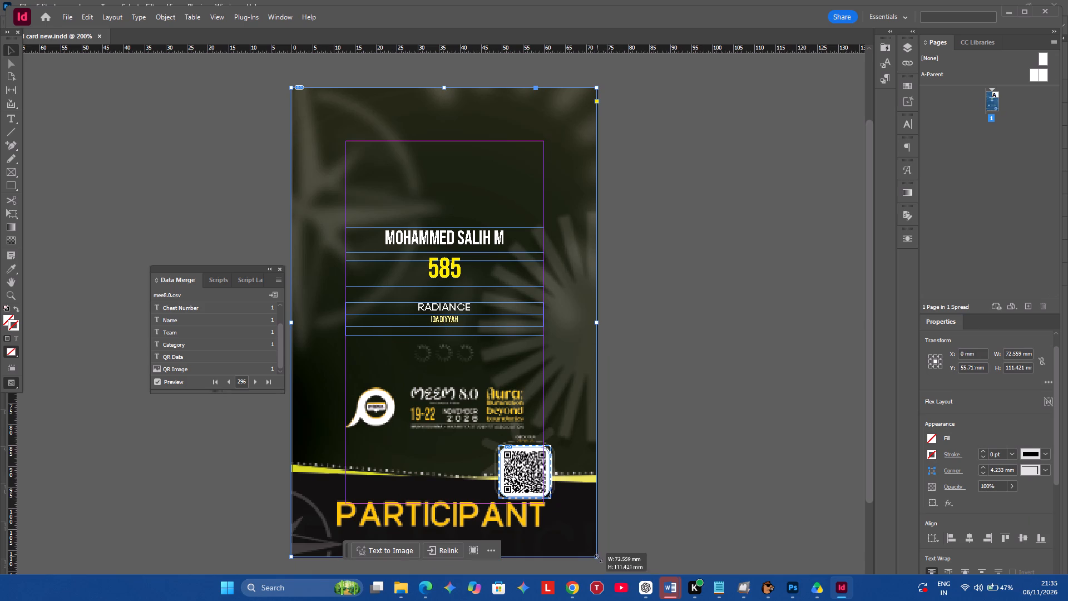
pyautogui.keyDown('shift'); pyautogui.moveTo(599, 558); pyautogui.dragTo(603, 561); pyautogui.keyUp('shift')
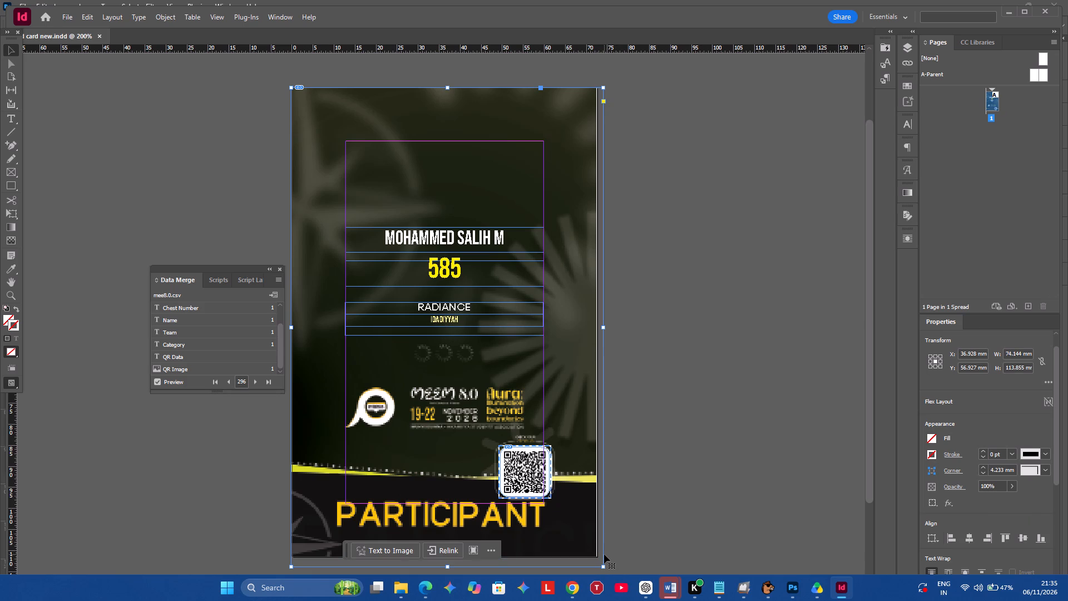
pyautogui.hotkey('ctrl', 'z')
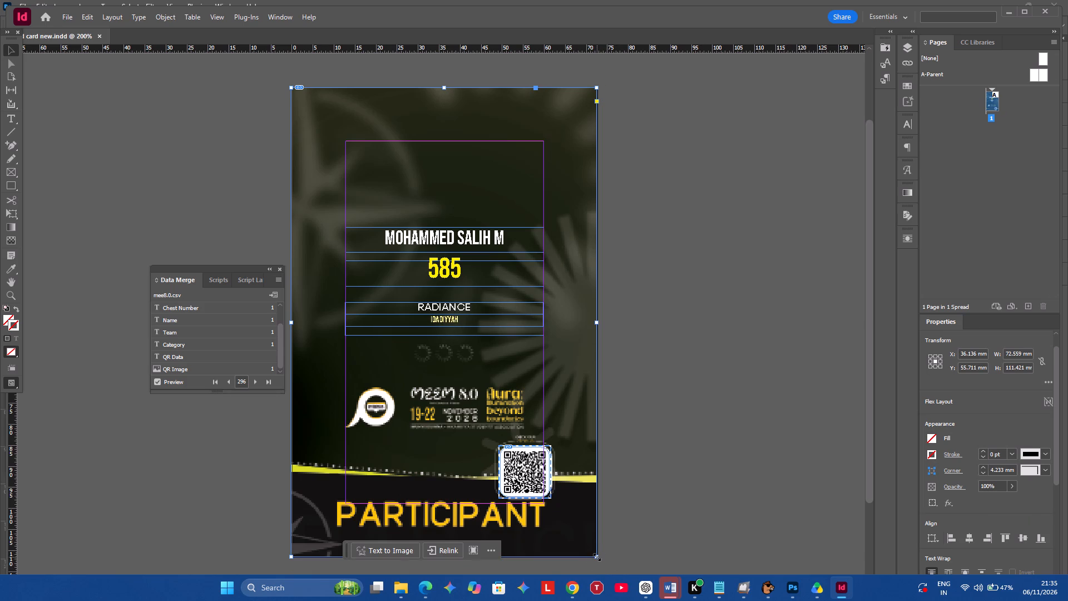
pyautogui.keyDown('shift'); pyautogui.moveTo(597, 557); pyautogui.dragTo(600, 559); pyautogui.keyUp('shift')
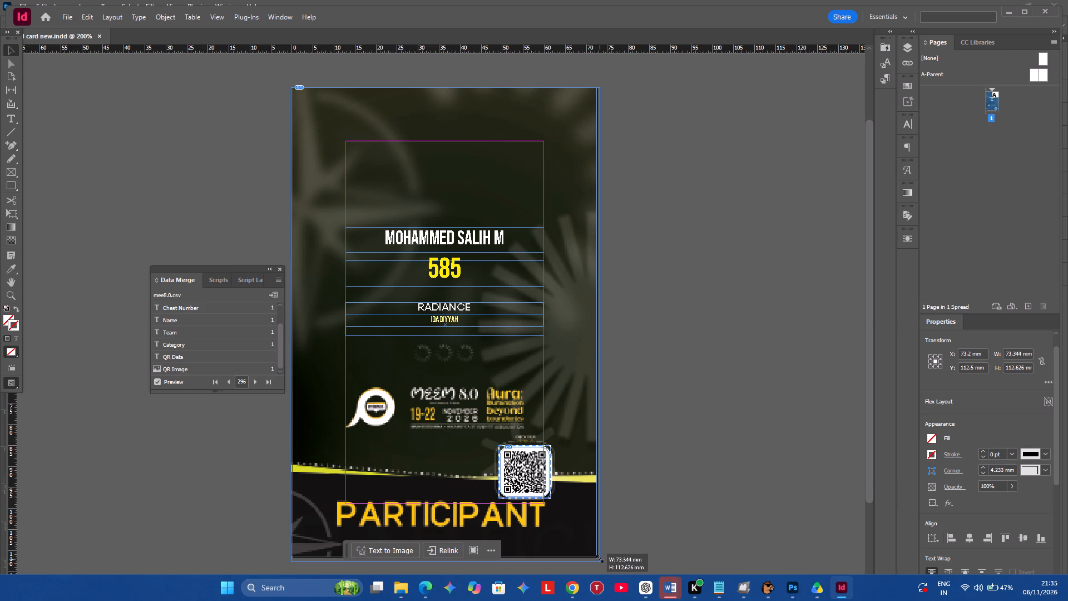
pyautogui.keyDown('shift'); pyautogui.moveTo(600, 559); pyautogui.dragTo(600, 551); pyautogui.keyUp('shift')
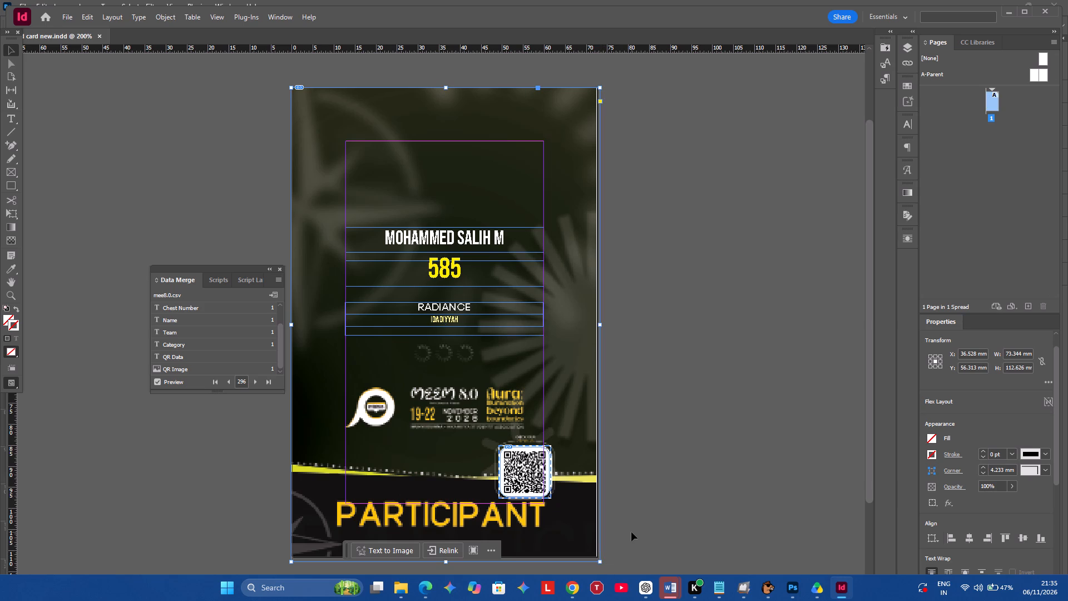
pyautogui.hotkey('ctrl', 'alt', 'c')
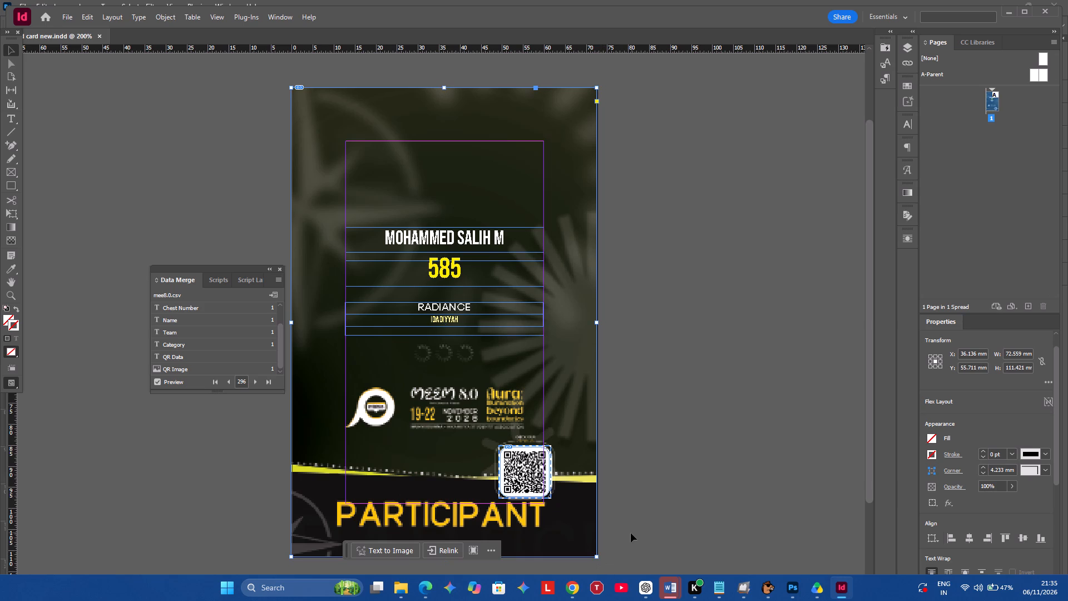
# Enlarge the background frame to about 73.3 by 112.5 mm, fill it proportionally with the image, and deselect it.
pyautogui.moveTo(597, 556); pyautogui.dragTo(600, 561)
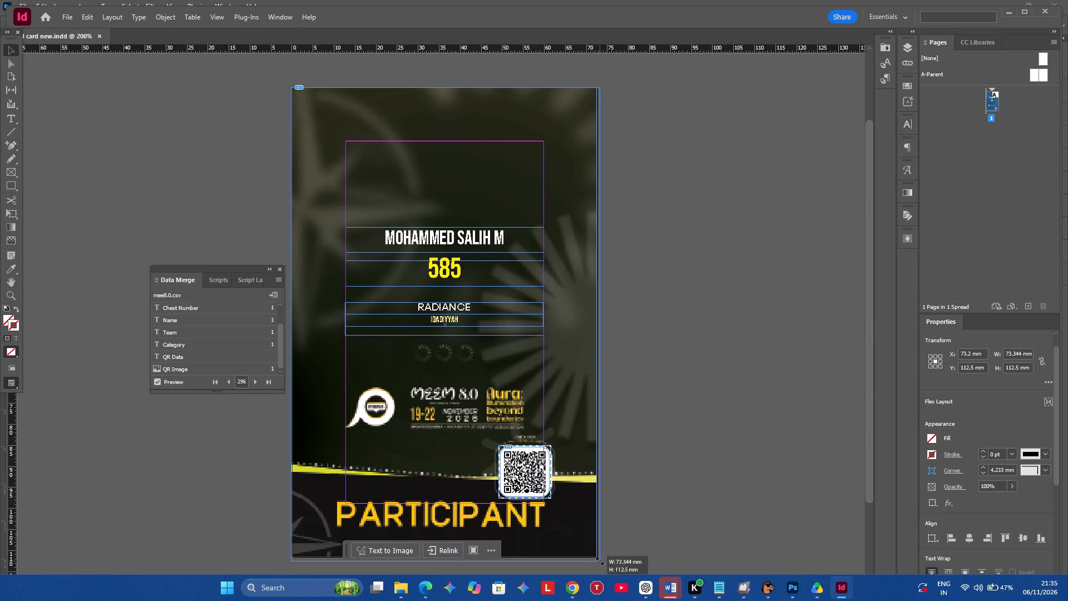
pyautogui.moveTo(600, 561); pyautogui.dragTo(600, 561)
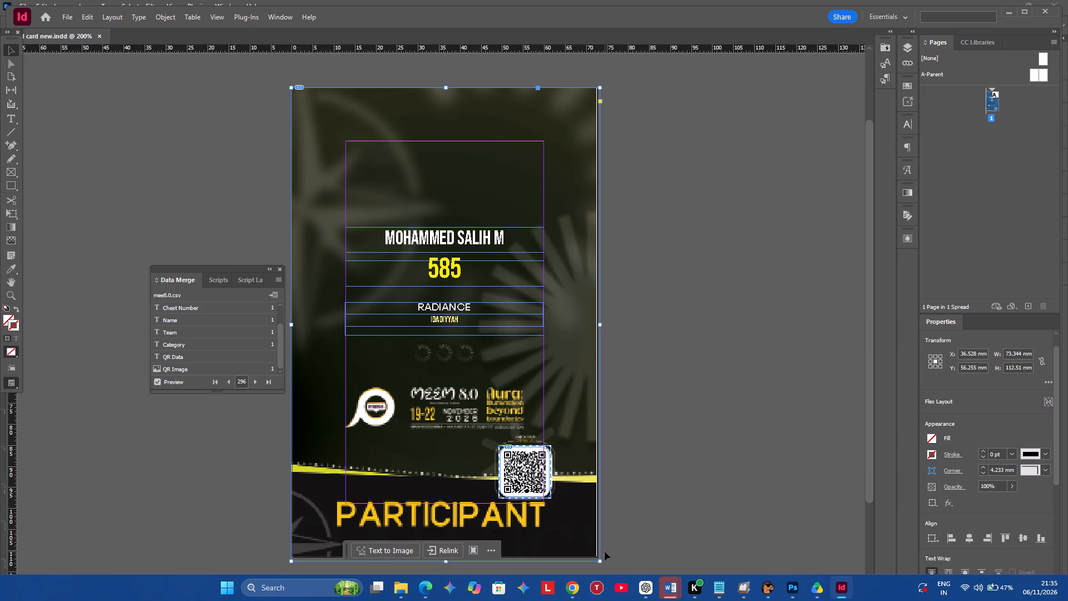
pyautogui.hotkey('ctrl', 'shift', 'c')
pyautogui.hotkey('ctrl', 'alt', 'shift', 'c')
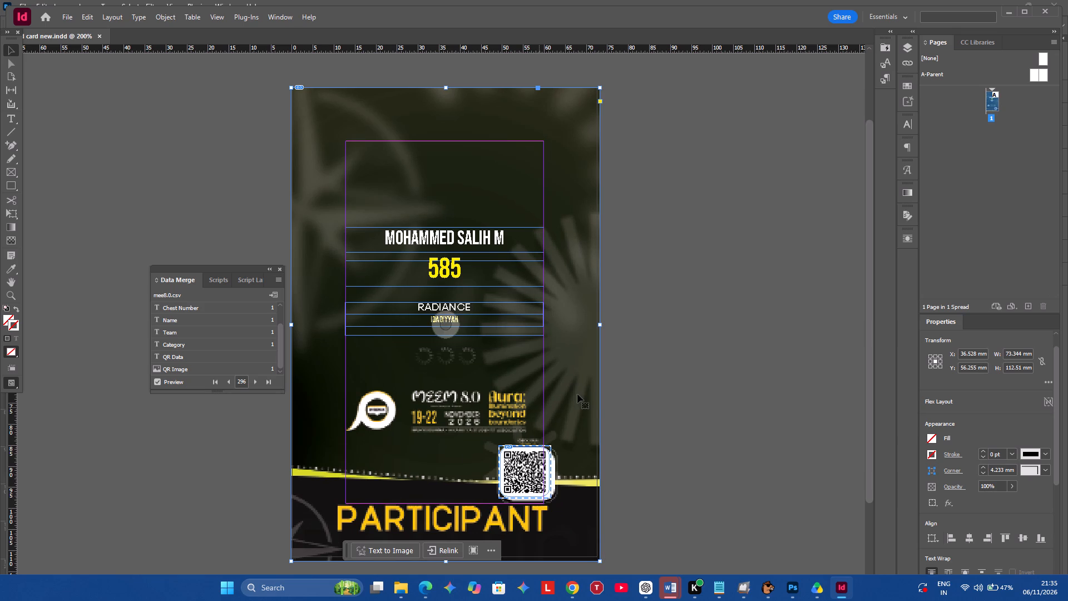
pyautogui.click(790, 422)
# Preview the card full-screen to check the background's edge coverage and the QR code alignment.
pyautogui.hotkey('shift', 'w')
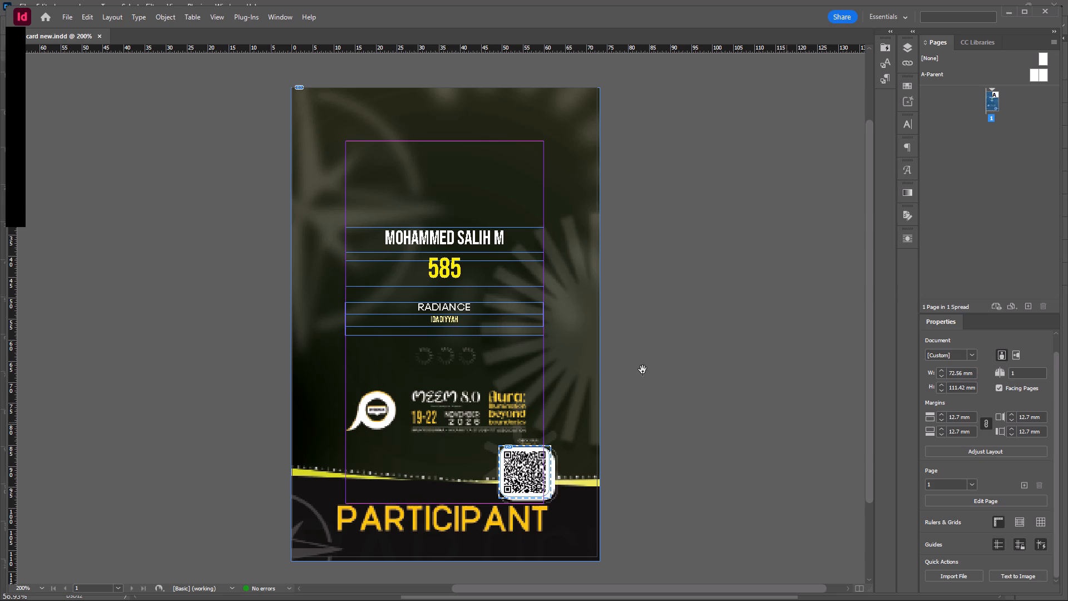
pyautogui.hotkey('shift', 'w')
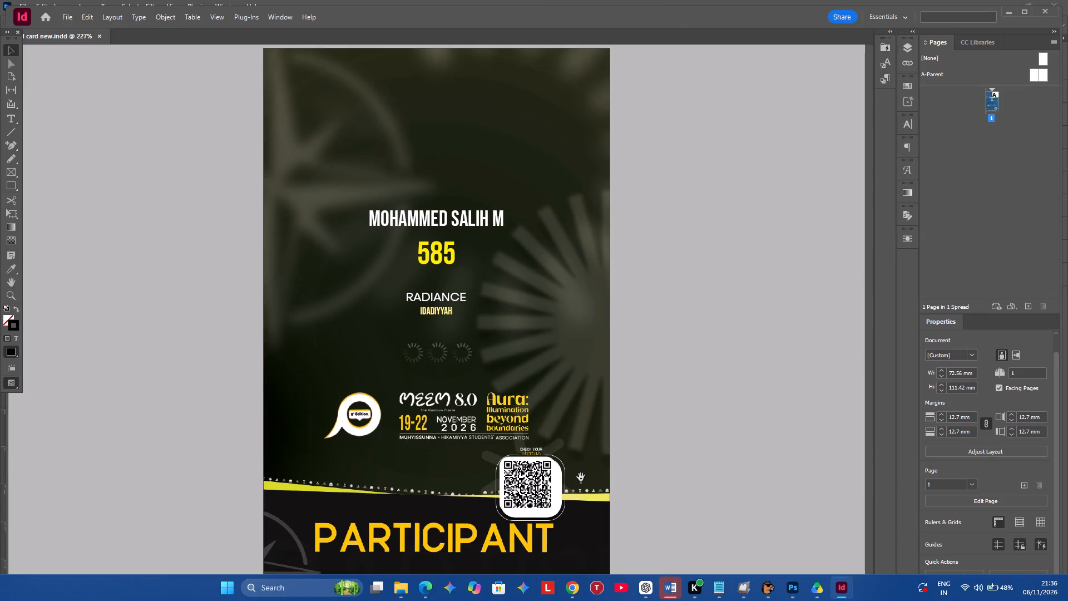
# Move the data-merged QR image frame to about X 55.83 mm, Y 91.94 mm on the card's white QR panel.
pyautogui.keyDown('alt'); pyautogui.scroll(5, 517, 475); pyautogui.keyUp('alt')
pyautogui.keyDown('alt'); pyautogui.scroll(-1, 556, 445); pyautogui.keyUp('alt')
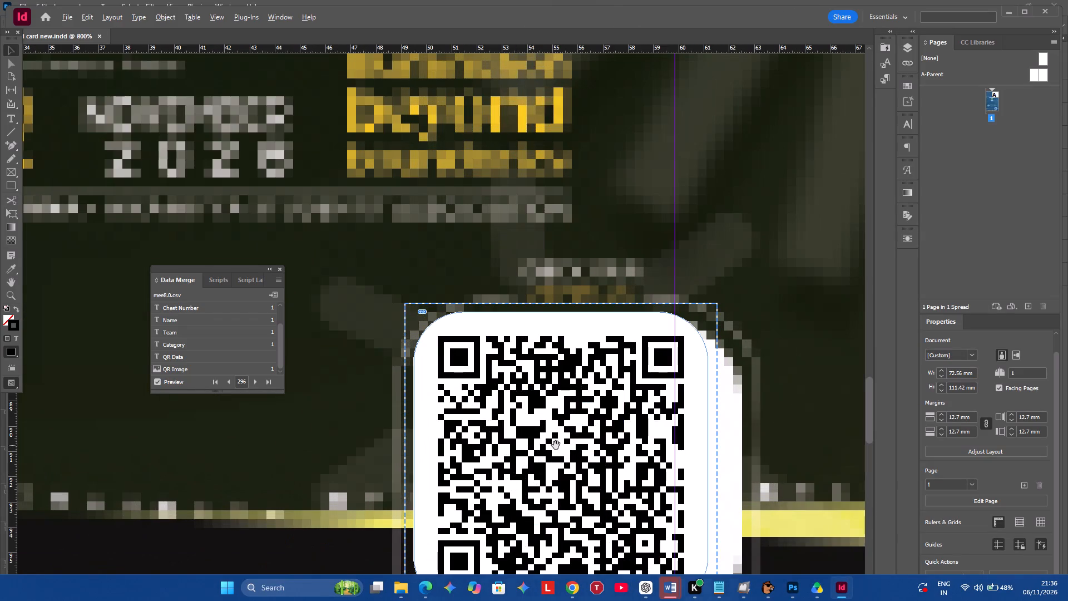
pyautogui.moveTo(580, 442); pyautogui.dragTo(587, 447)
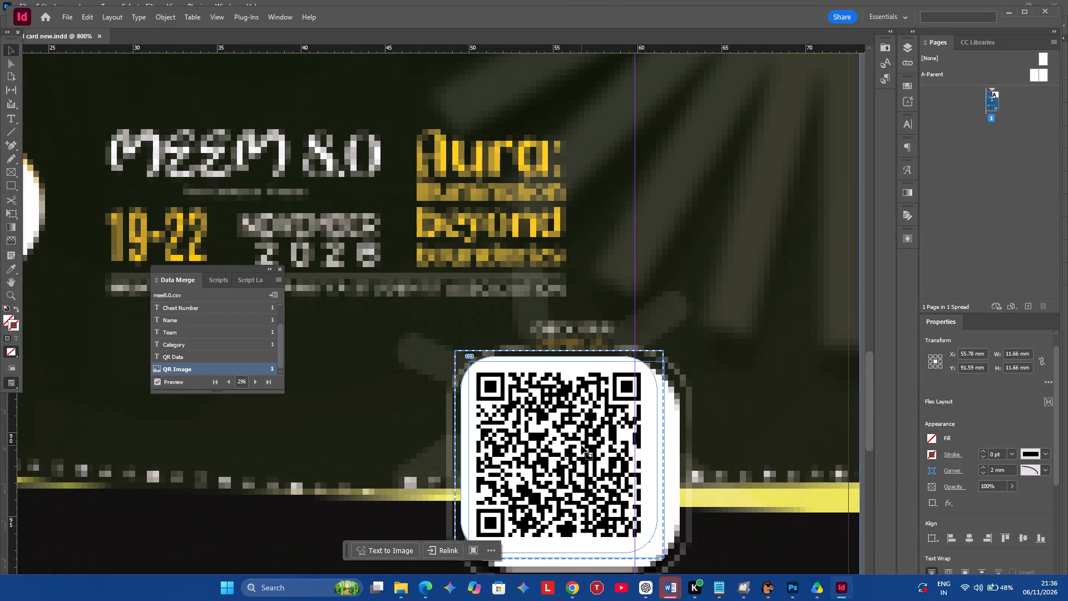
pyautogui.moveTo(581, 445); pyautogui.dragTo(582, 451)
pyautogui.click(579, 448)
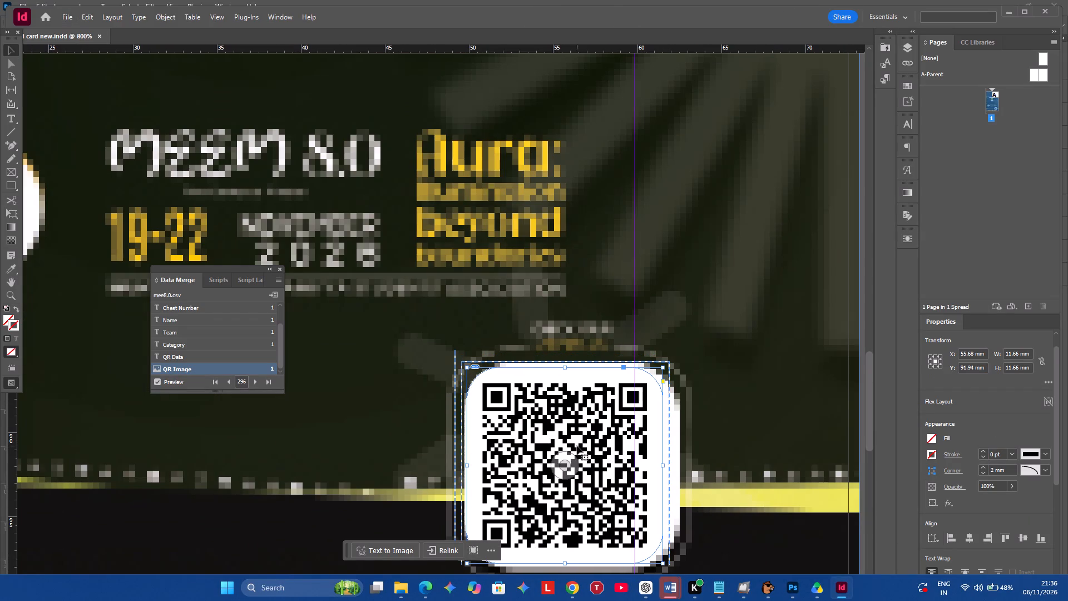
pyautogui.click(578, 446)
pyautogui.click(580, 444)
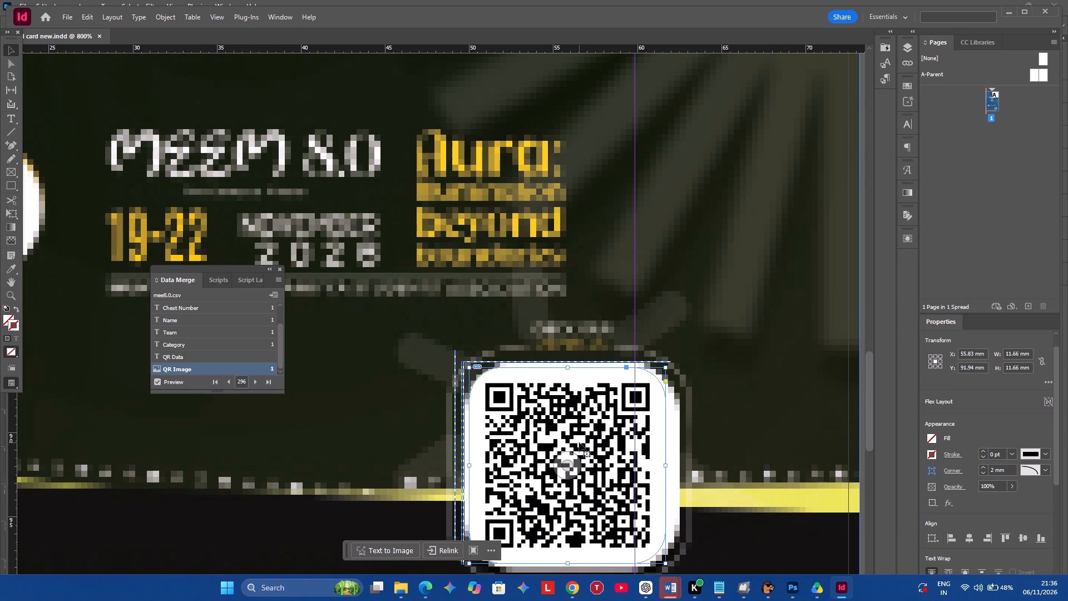
# Preview the card full-screen to check the QR code's alignment, and return to the layout.
pyautogui.hotkey('shift', 'w')
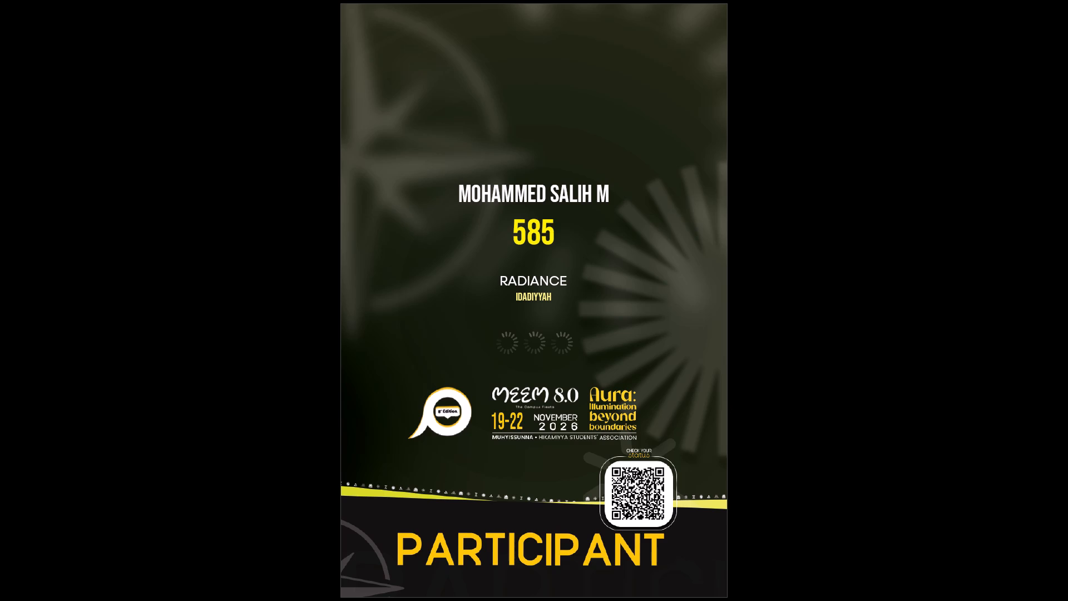
pyautogui.press('Up')
pyautogui.hotkey('shift', 'w')
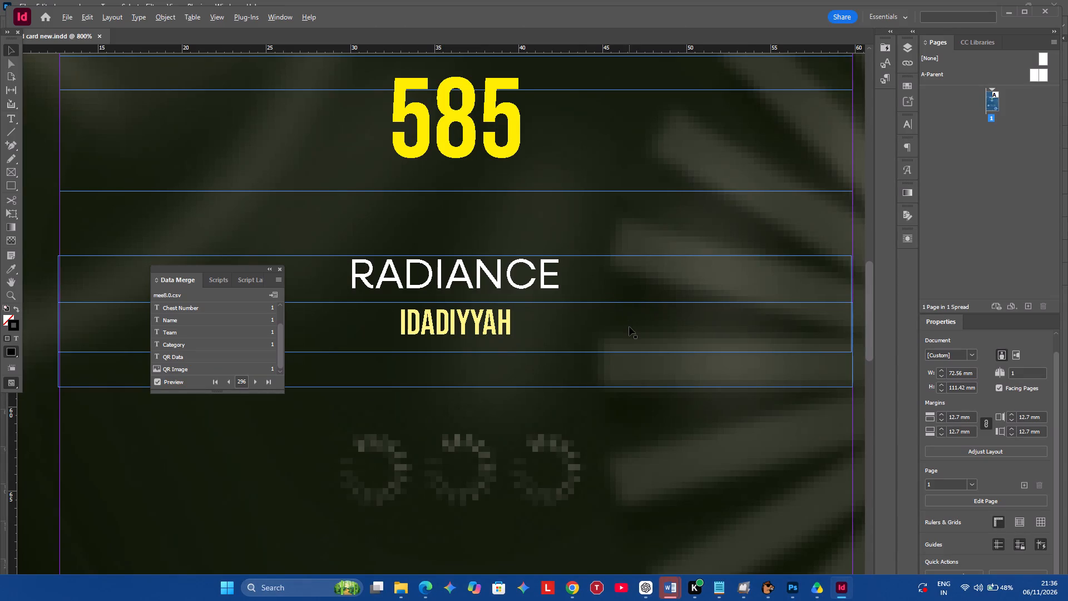
# Browse the merged records forward past record 305 and back to record 296, and check that card full-screen.
pyautogui.keyDown('alt'); pyautogui.scroll(-5, 629, 327); pyautogui.keyUp('alt')
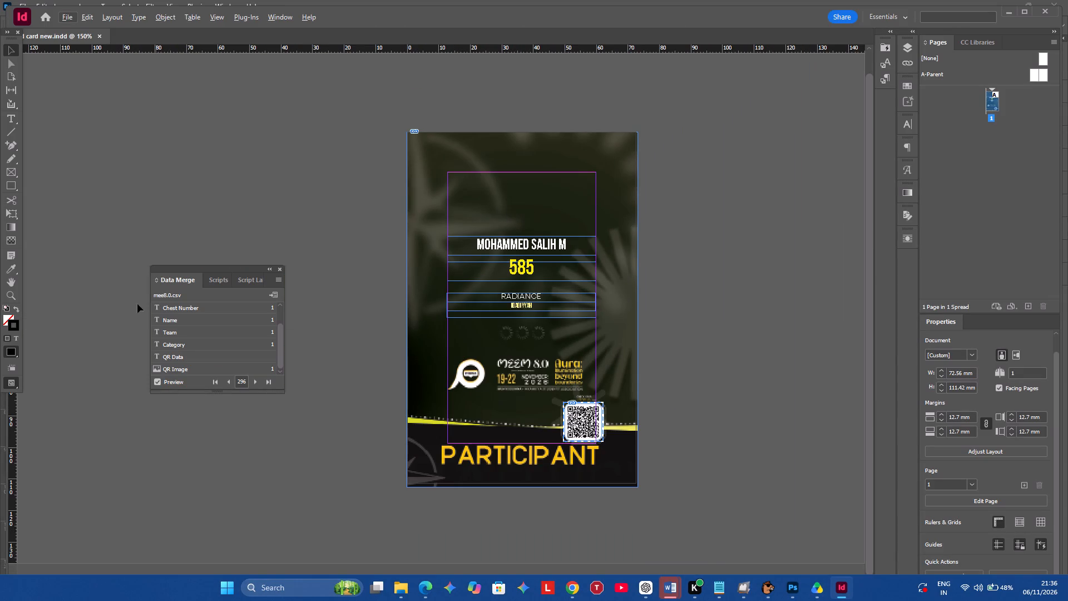
pyautogui.click(251, 382)
pyautogui.tripleClick(251, 382)
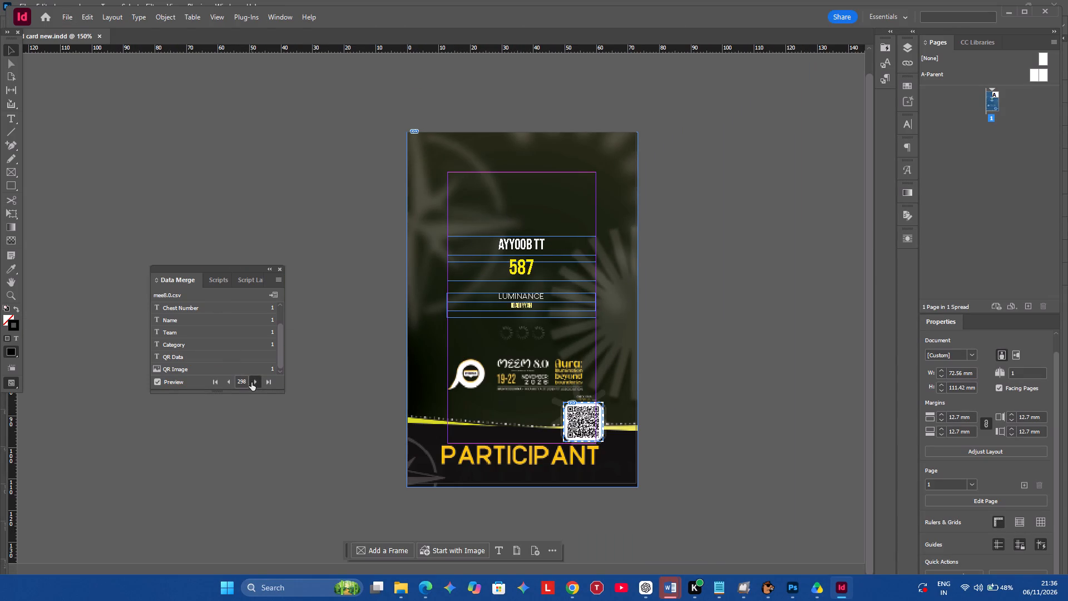
pyautogui.tripleClick(251, 382)
pyautogui.tripleClick(251, 382)
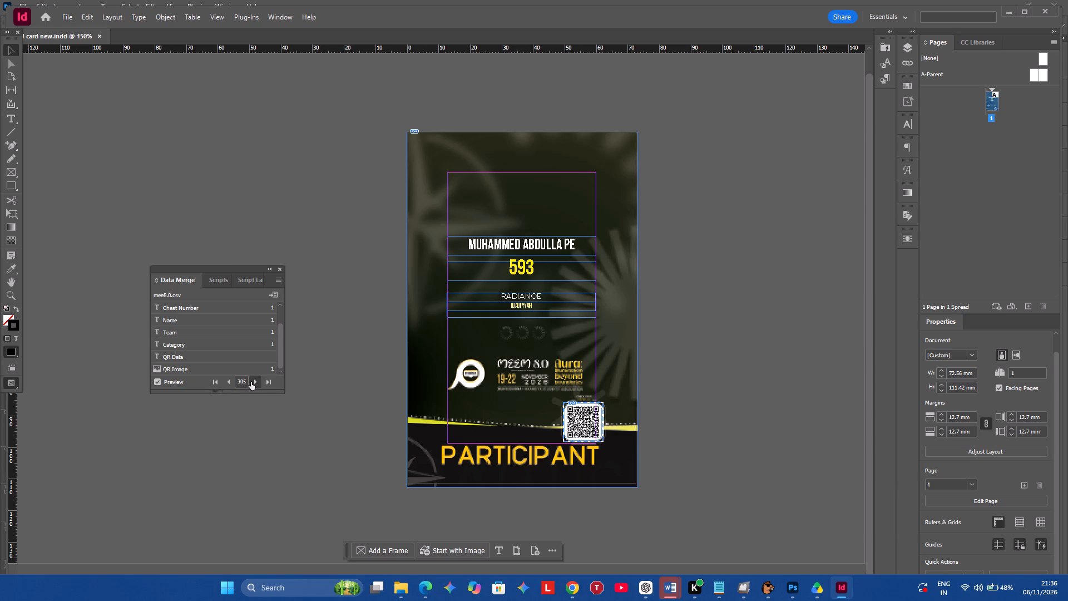
pyautogui.click(251, 382)
pyautogui.tripleClick(233, 382)
pyautogui.tripleClick(232, 380)
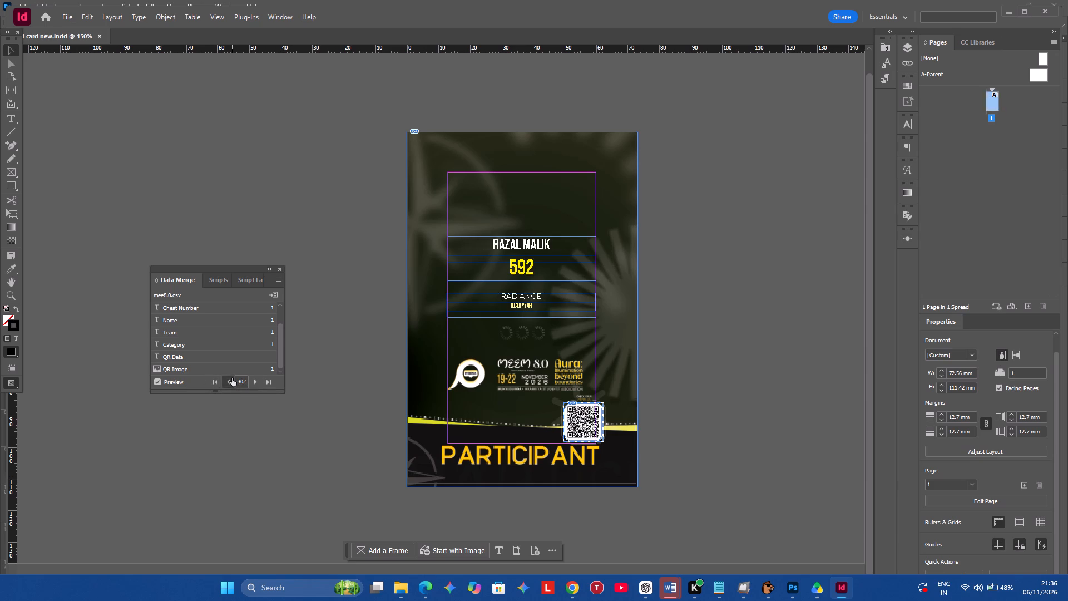
pyautogui.doubleClick(232, 378)
pyautogui.tripleClick(234, 374)
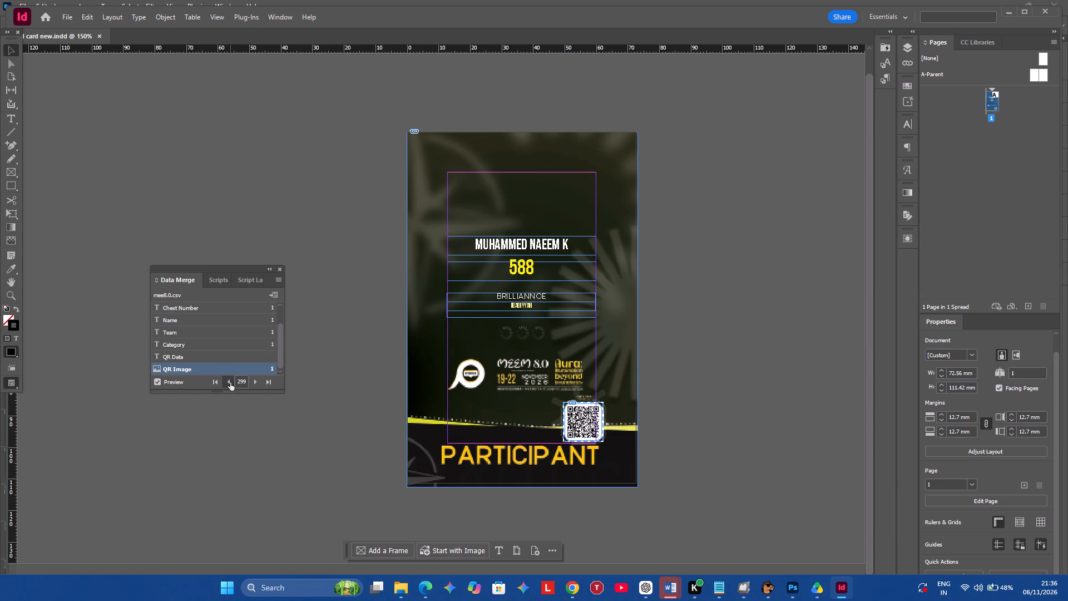
pyautogui.tripleClick(230, 382)
pyautogui.click(350, 362)
pyautogui.hotkey('shift', 'w')
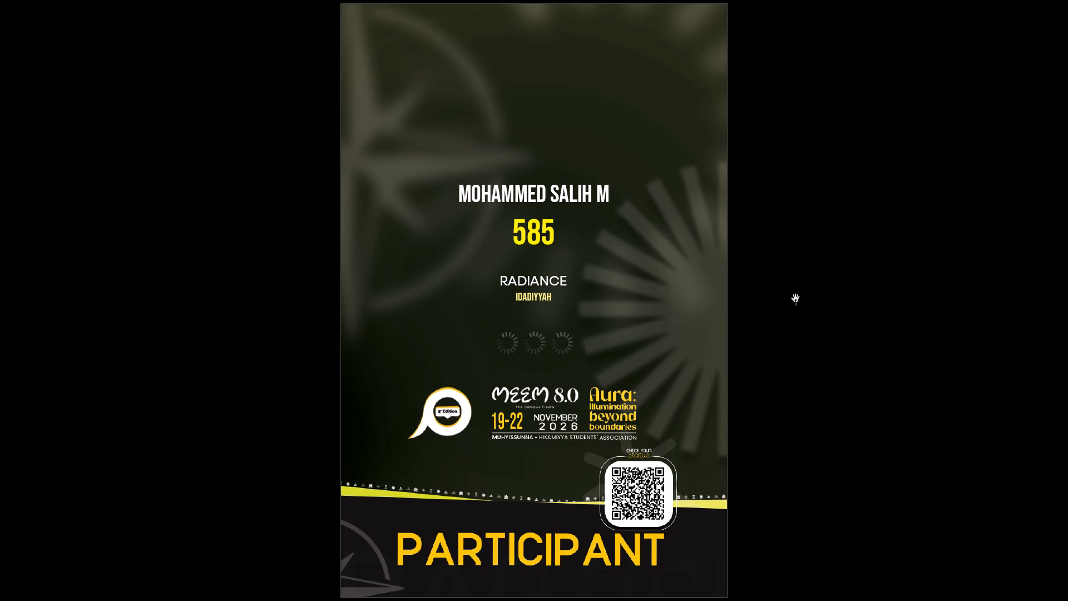
pyautogui.hotkey('shift', 'w')
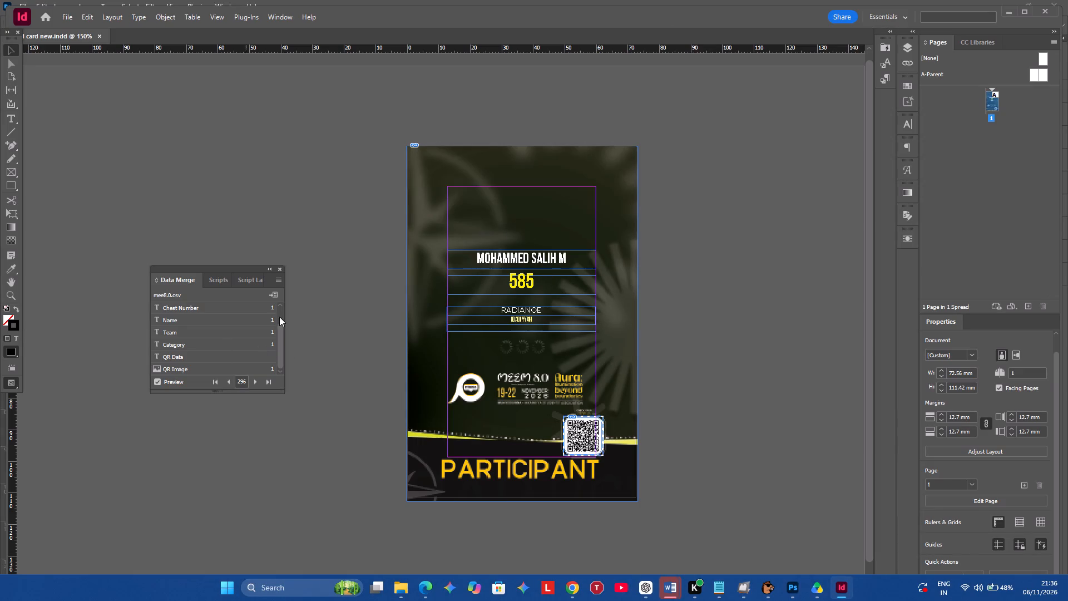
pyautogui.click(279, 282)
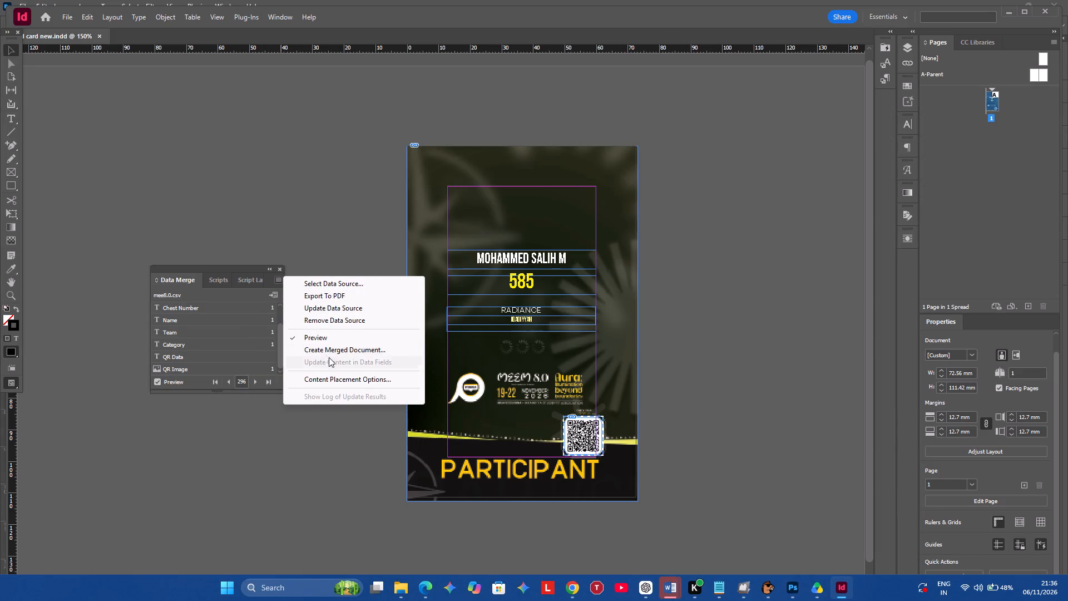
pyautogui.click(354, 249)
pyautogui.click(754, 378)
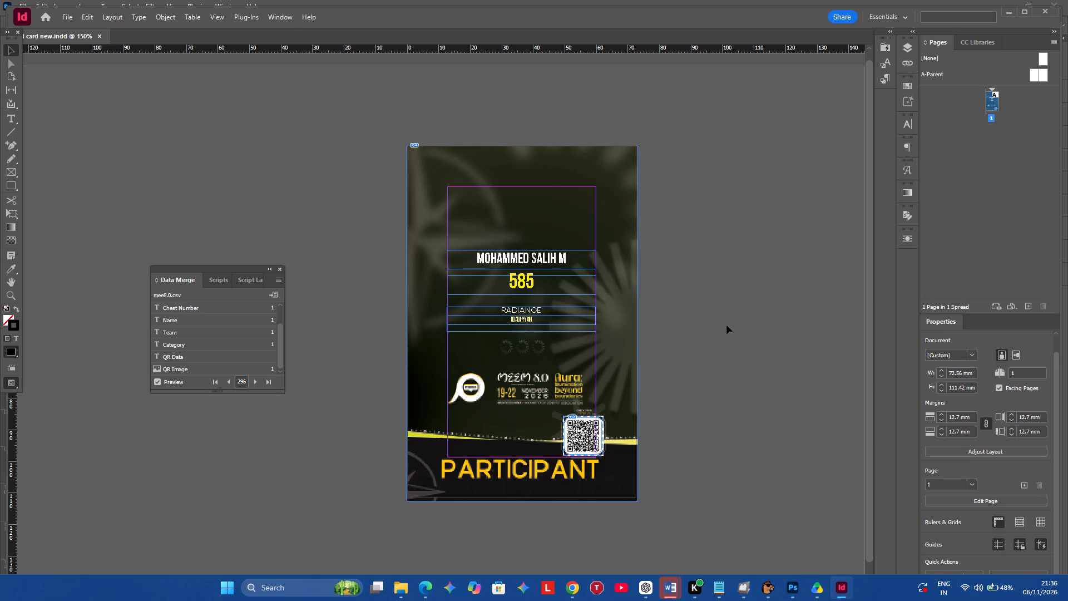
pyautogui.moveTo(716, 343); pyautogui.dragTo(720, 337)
# Switch to Photoshop, set the selected name, number, team, category and ornament layers to 100% opacity, and deselect them.
pyautogui.click(792, 594)
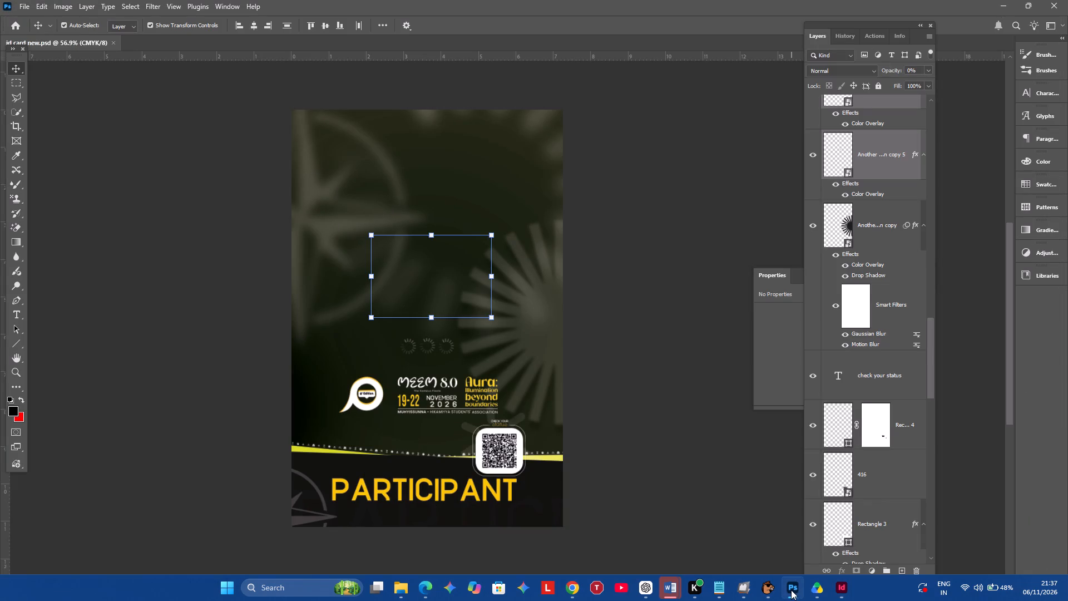
pyautogui.click(926, 71)
pyautogui.moveTo(902, 82); pyautogui.dragTo(908, 95)
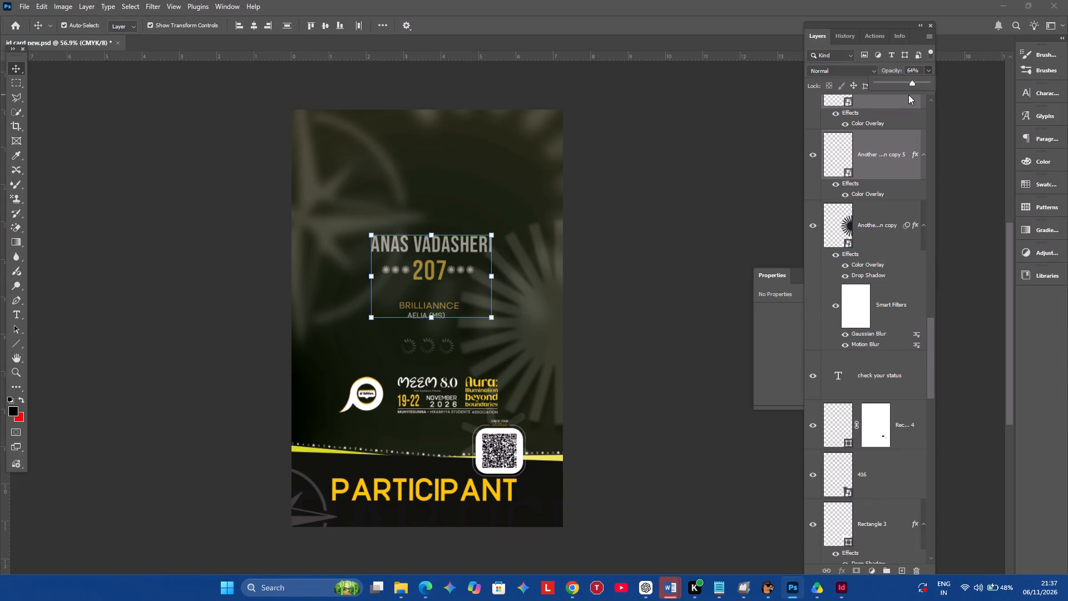
pyautogui.moveTo(908, 95); pyautogui.dragTo(967, 86)
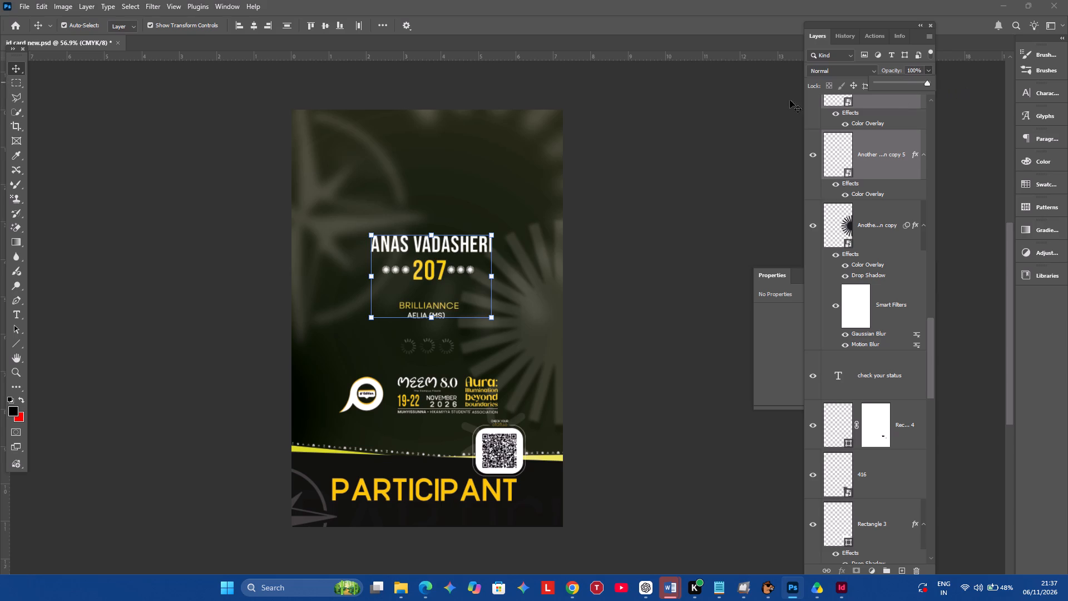
pyautogui.click(699, 148)
# Examine the three small starburst ornaments after the number 207 on the Photoshop card.
pyautogui.keyDown('alt'); pyautogui.scroll(7, 451, 282); pyautogui.keyUp('alt')
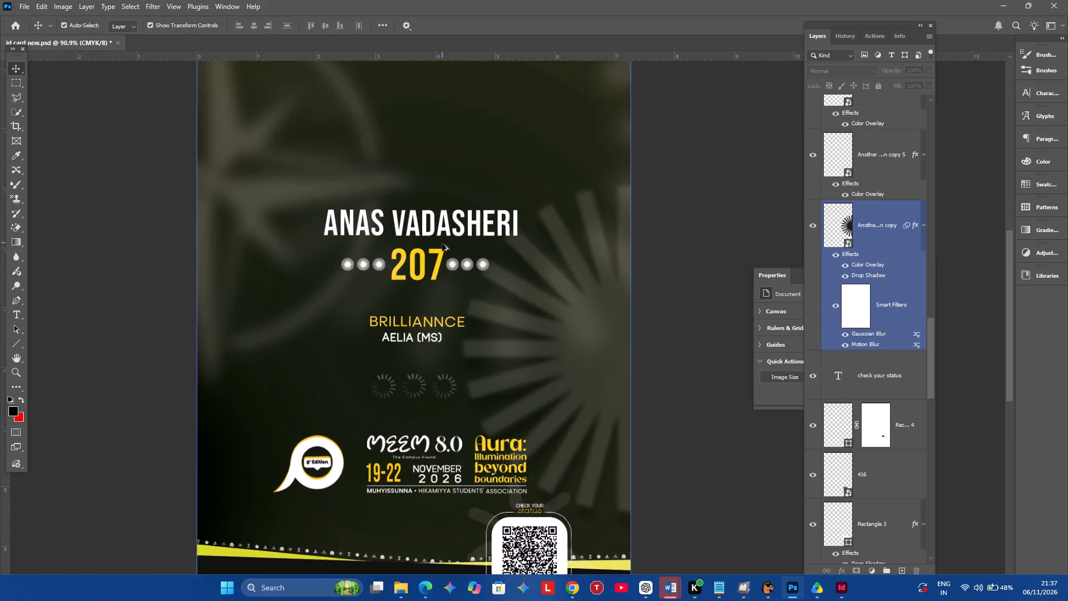
pyautogui.keyDown('alt'); pyautogui.scroll(8, 442, 244); pyautogui.keyUp('alt')
pyautogui.keyDown('alt'); pyautogui.scroll(5, 462, 285); pyautogui.keyUp('alt')
pyautogui.keyDown('alt'); pyautogui.scroll(-10, 462, 285); pyautogui.keyUp('alt')
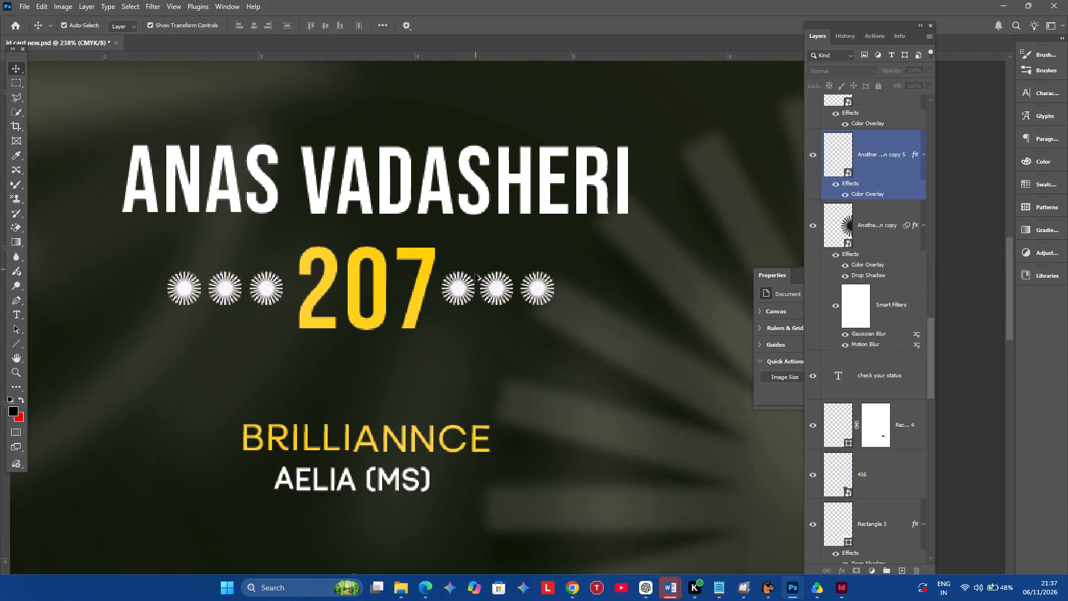
pyautogui.keyDown('alt'); pyautogui.scroll(-10, 475, 274); pyautogui.keyUp('alt')
pyautogui.keyDown('alt'); pyautogui.scroll(-7, 527, 263); pyautogui.keyUp('alt')
pyautogui.keyDown('alt'); pyautogui.scroll(11, 511, 269); pyautogui.keyUp('alt')
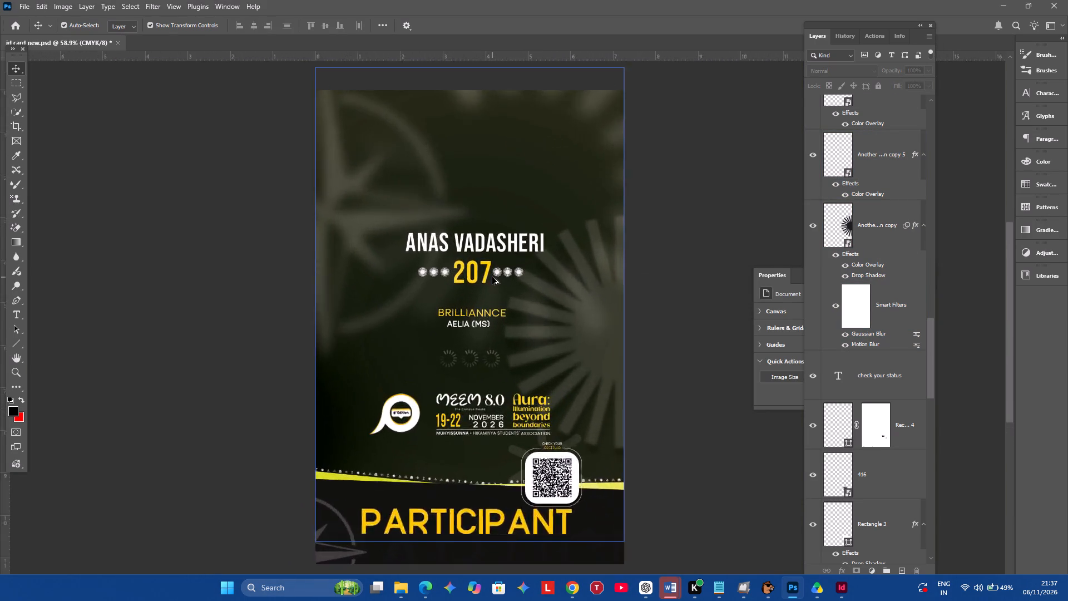
pyautogui.keyDown('alt'); pyautogui.scroll(4, 502, 277); pyautogui.keyUp('alt')
pyautogui.click(500, 268)
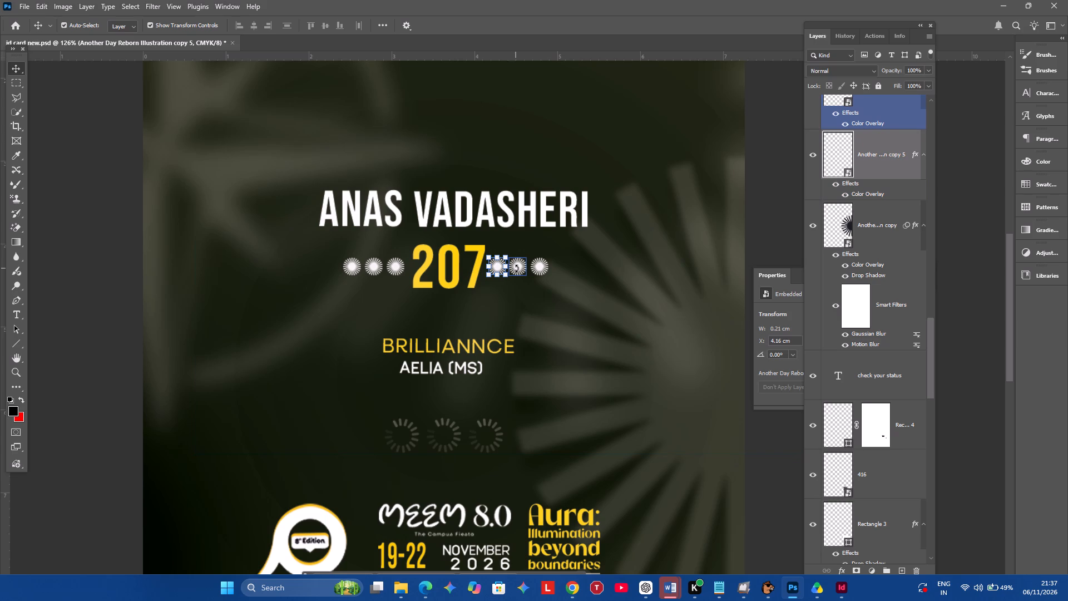
pyautogui.keyDown('ctrl'); pyautogui.click(522, 269); pyautogui.keyUp('ctrl')
pyautogui.keyDown('ctrl'); pyautogui.click(518, 267); pyautogui.keyUp('ctrl')
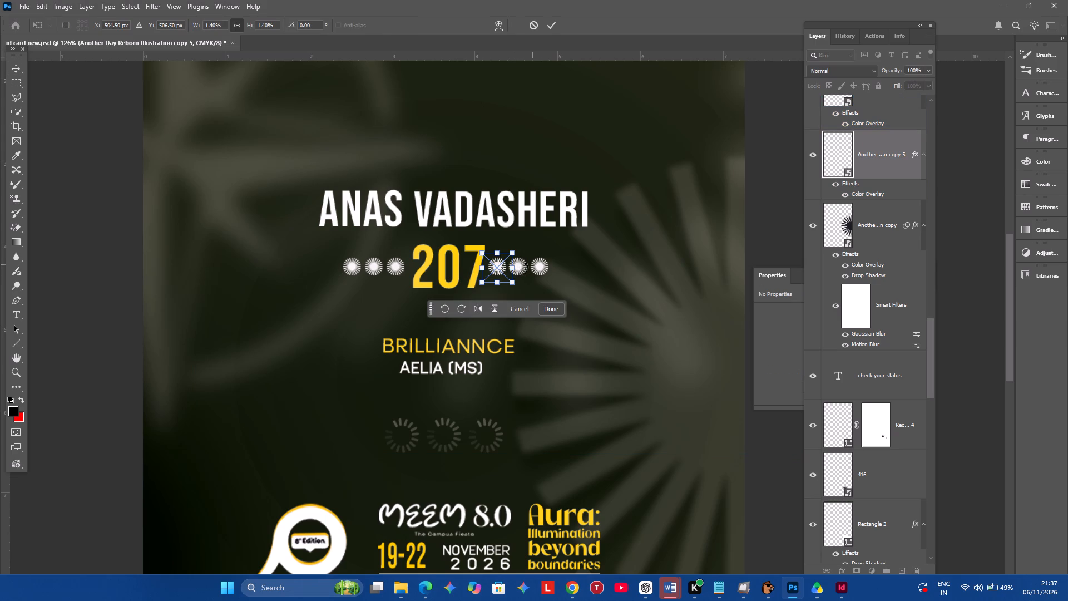
pyautogui.click(555, 308)
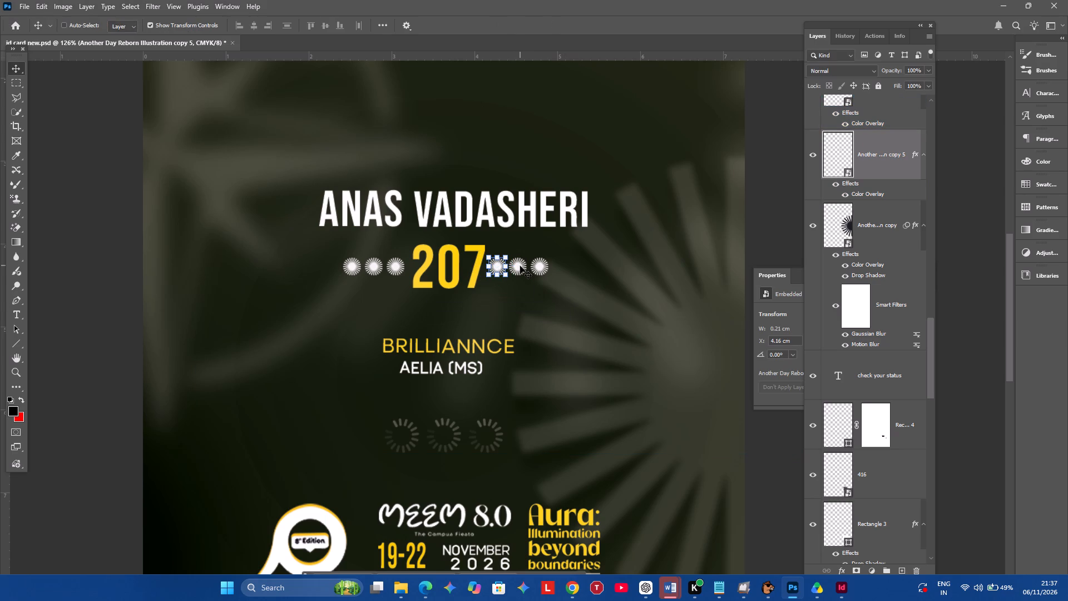
pyautogui.keyDown('ctrl'); pyautogui.click(520, 266); pyautogui.keyUp('ctrl')
pyautogui.keyDown('ctrl'); pyautogui.click(533, 266); pyautogui.keyUp('ctrl')
pyautogui.click(86, 277)
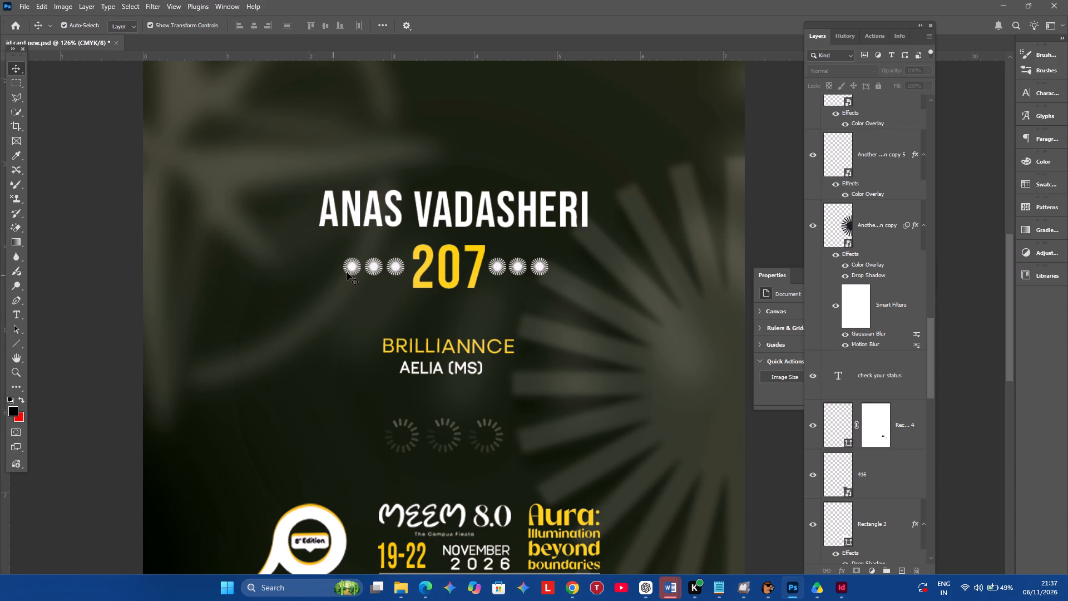
# Examine the three small starburst ornaments before the number 207 and the participant name above it.
pyautogui.click(359, 265)
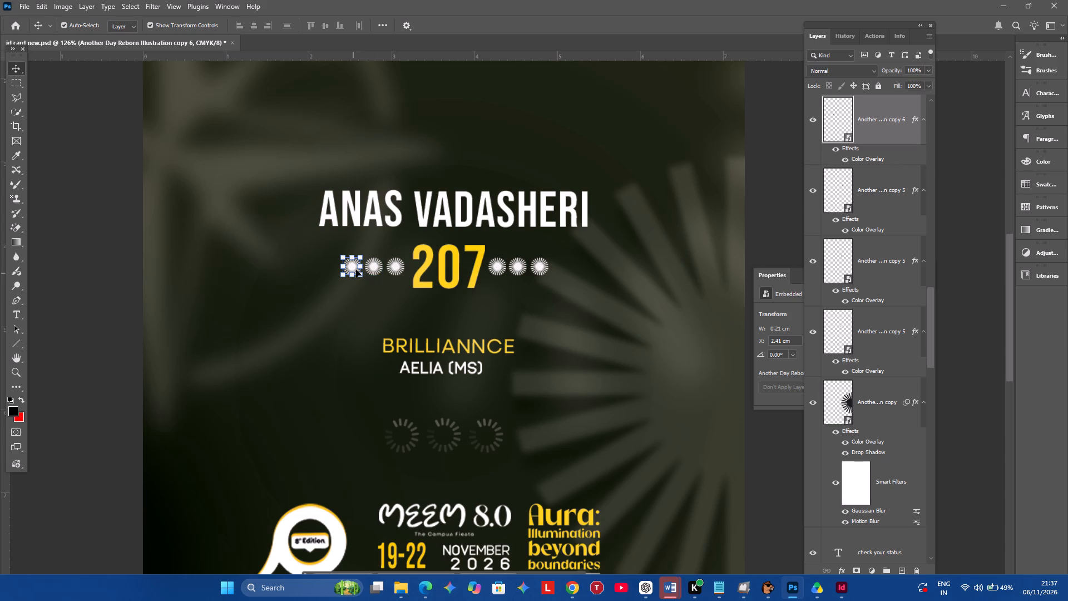
pyautogui.click(380, 267)
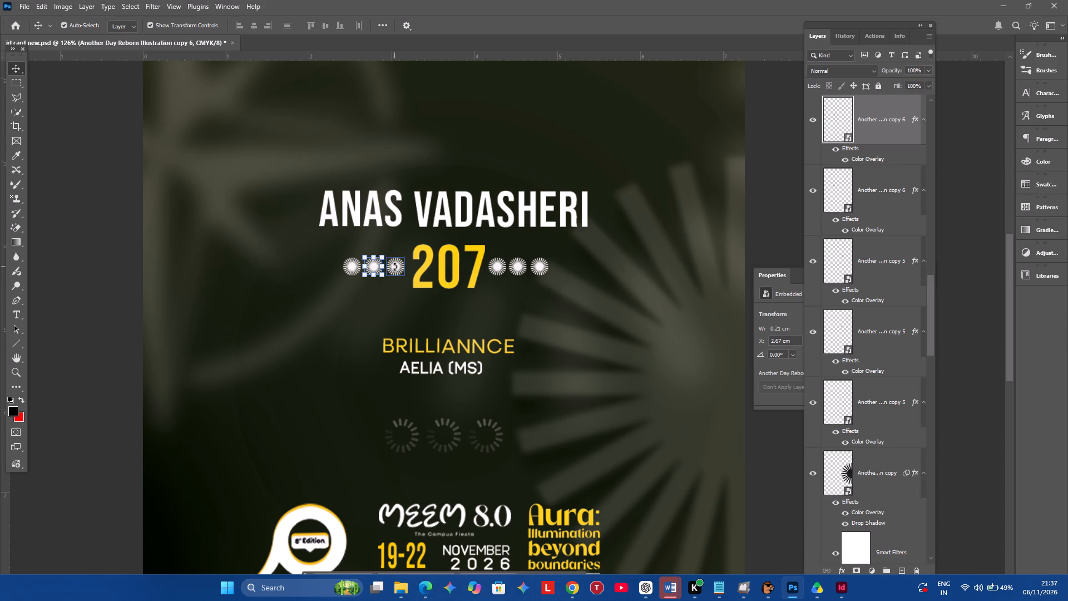
pyautogui.click(398, 270)
pyautogui.click(57, 287)
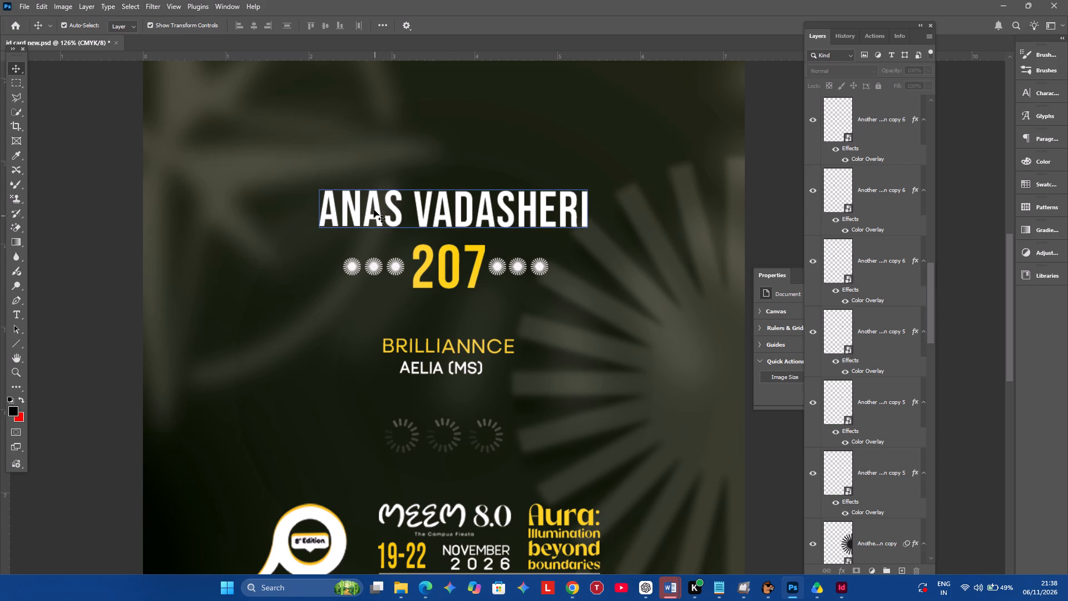
pyautogui.moveTo(275, 173); pyautogui.dragTo(578, 286)
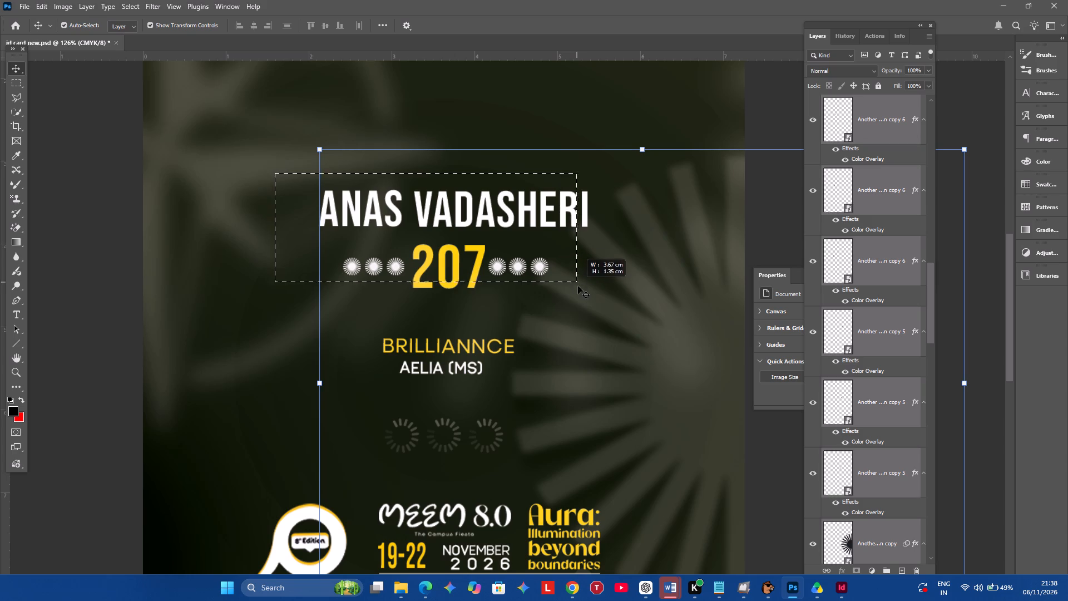
pyautogui.moveTo(578, 286); pyautogui.dragTo(439, 225)
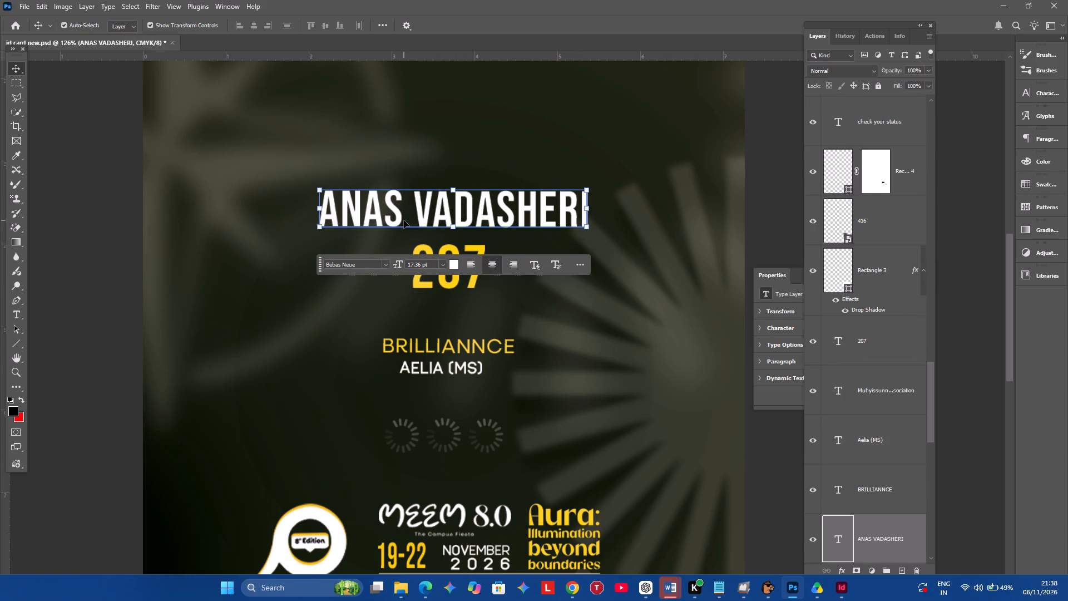
pyautogui.click(68, 238)
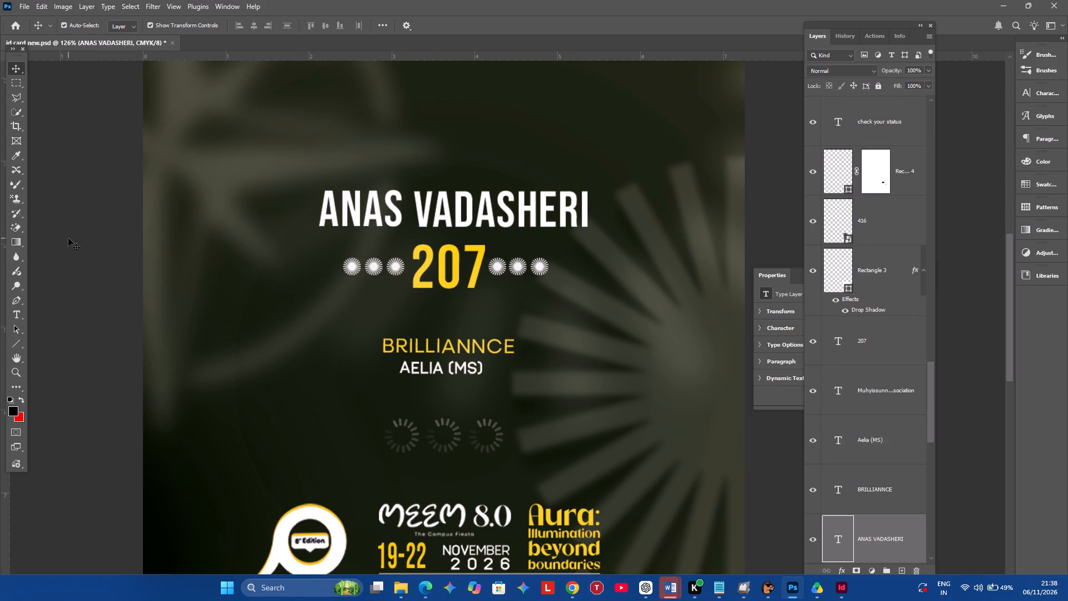